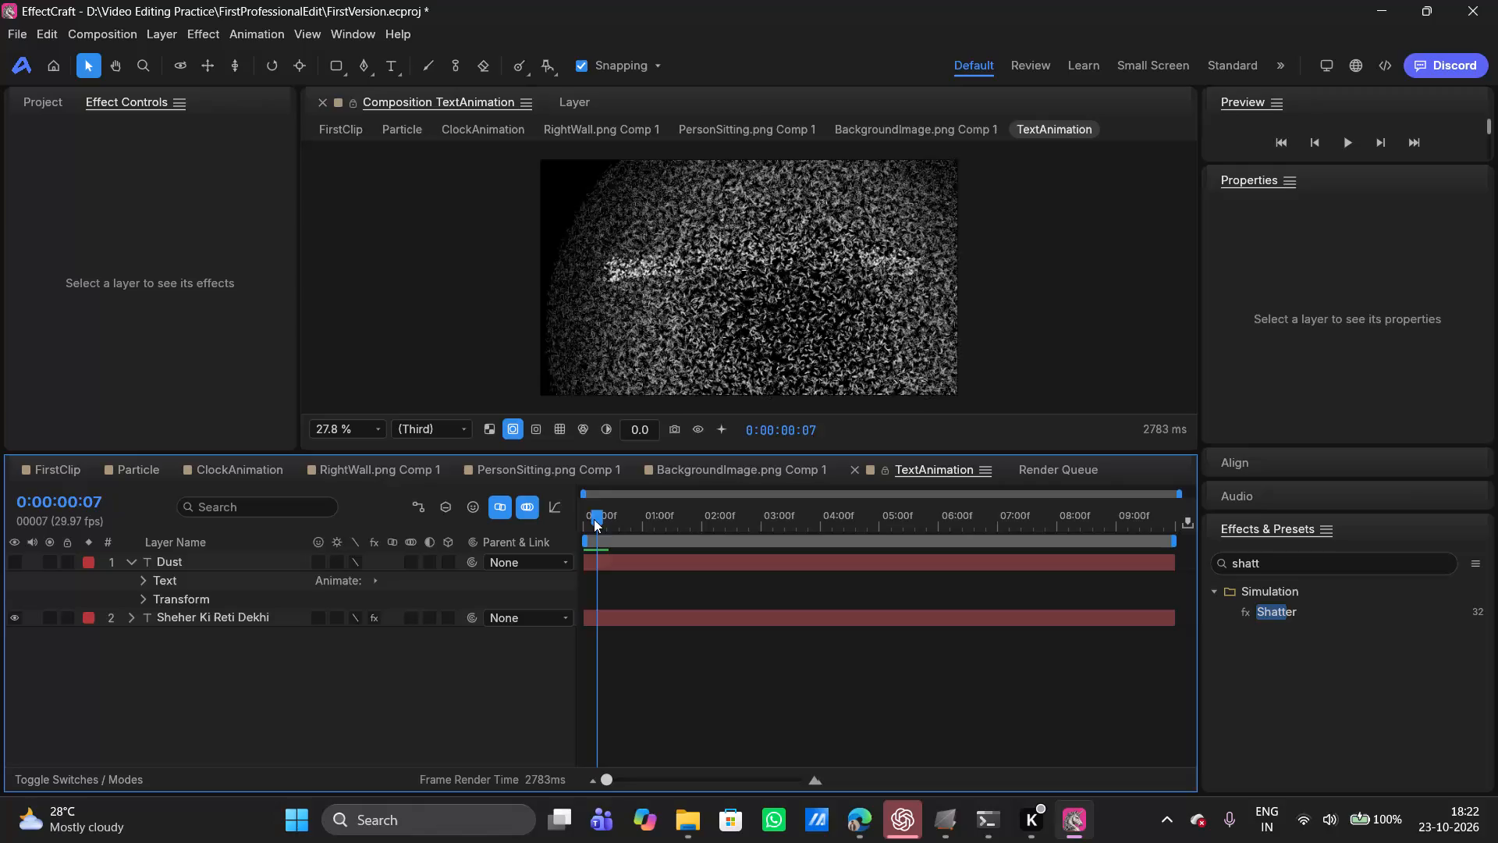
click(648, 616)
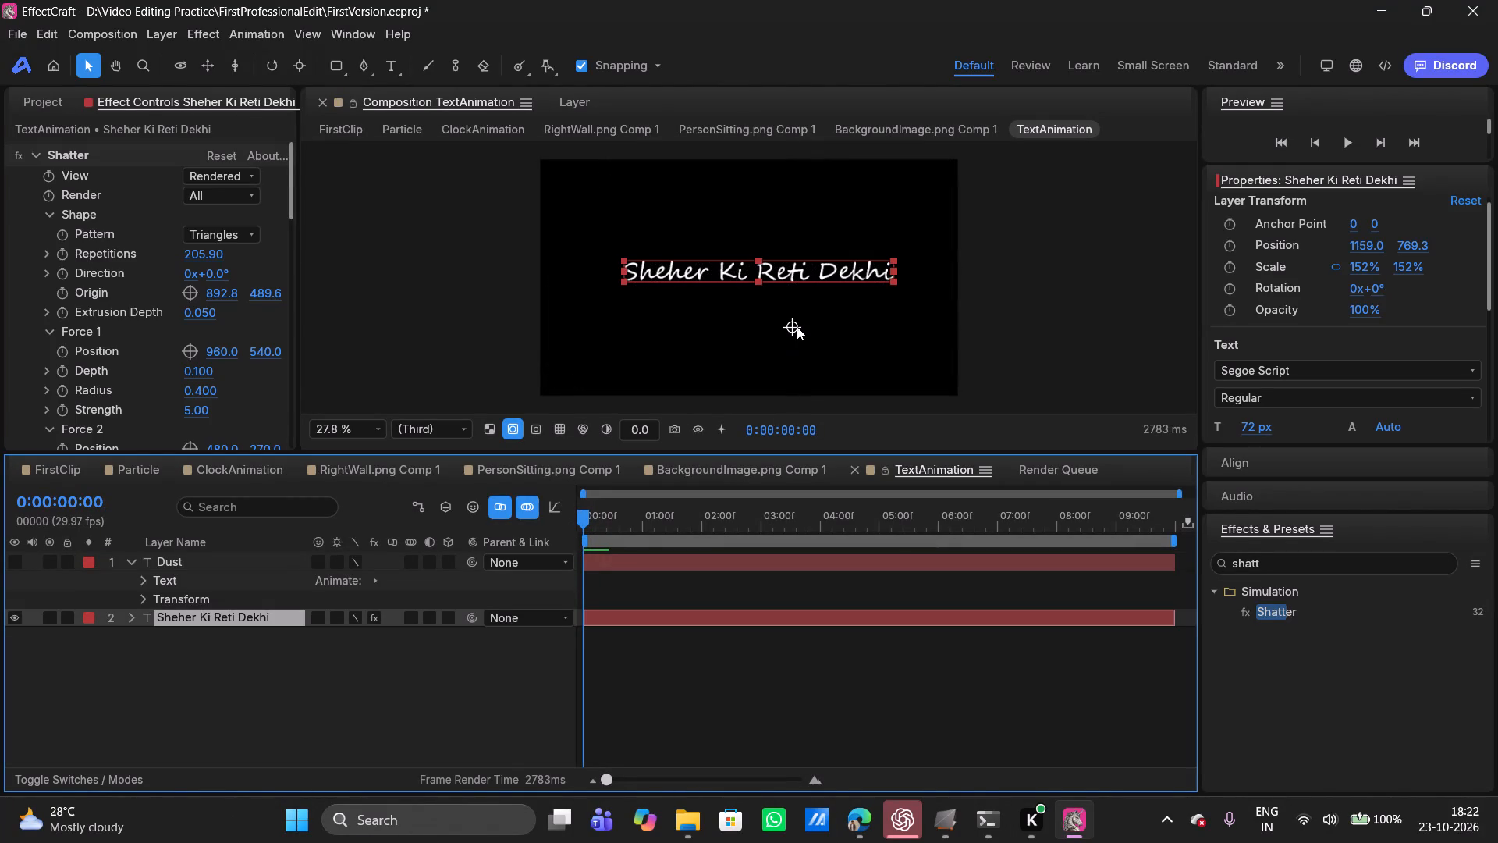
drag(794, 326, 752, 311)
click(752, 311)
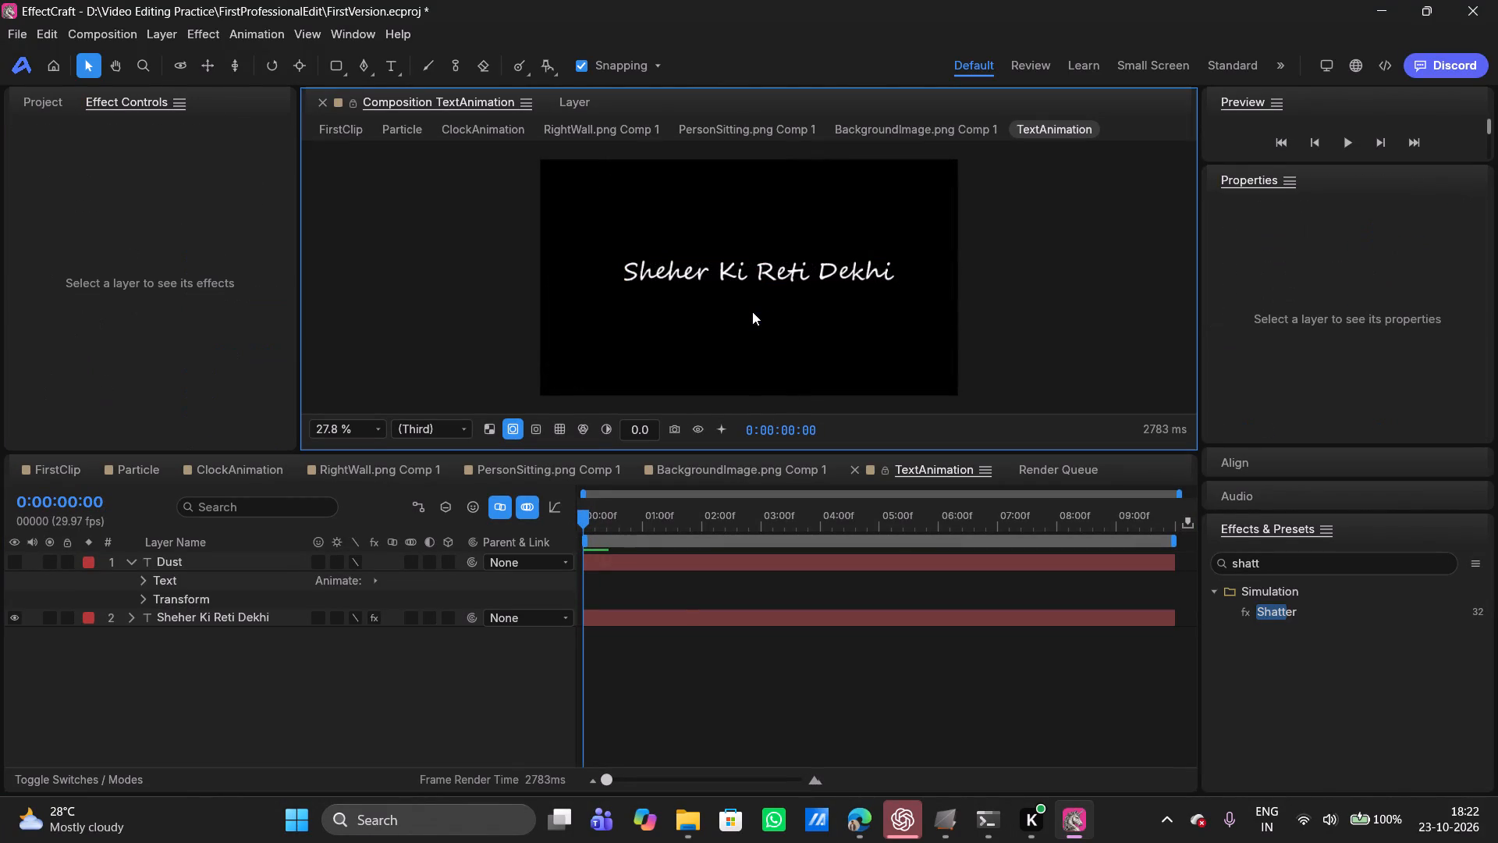
On the Sheher Ki Reti Dekhi text layer at 0:00:00:05, shift the Shatter shape Origin to about 821.6, 426.4.
click(641, 621)
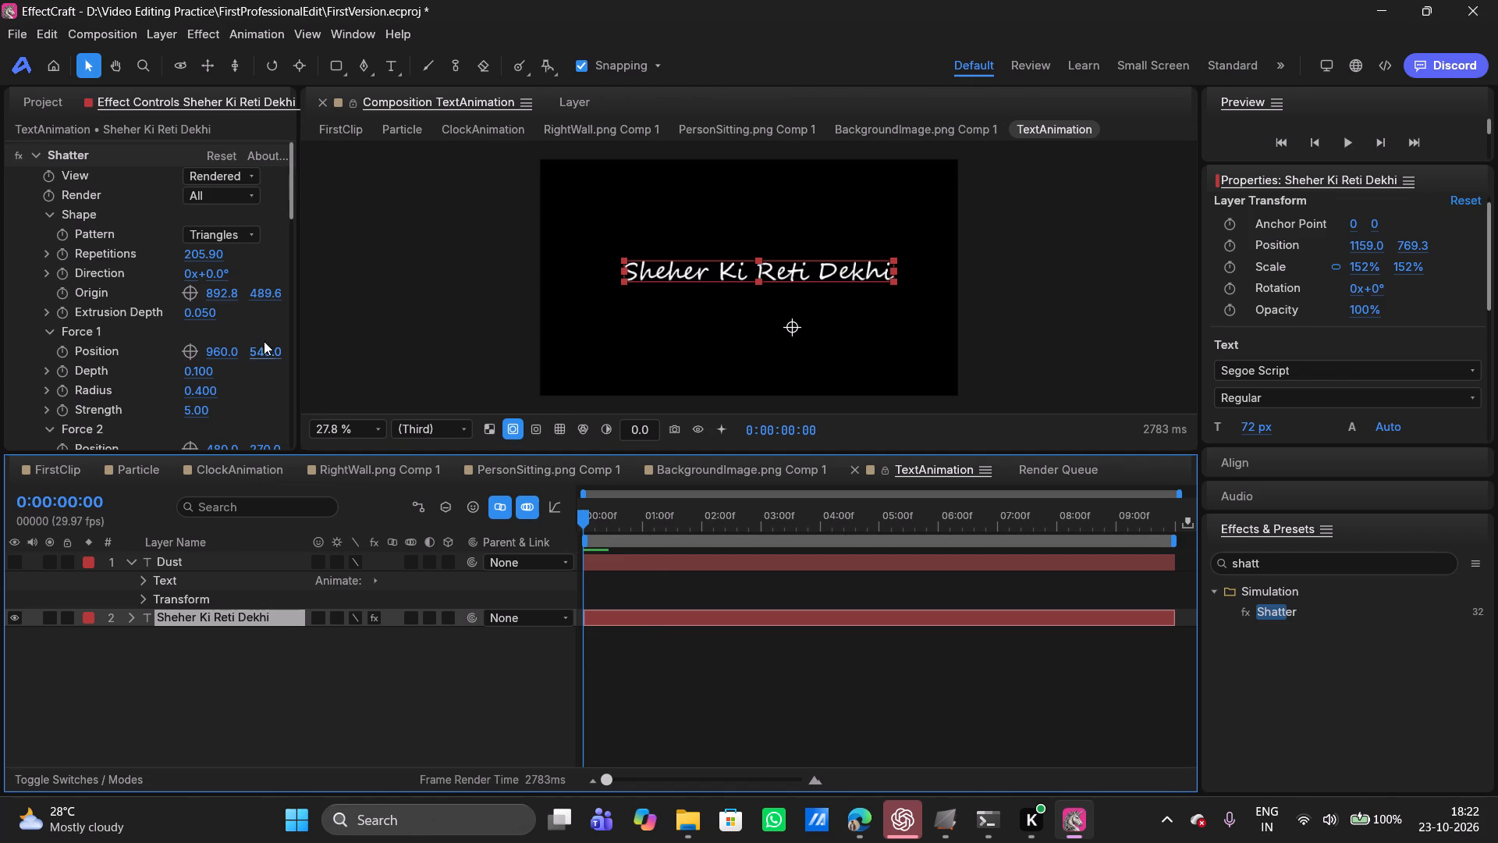
drag(587, 520, 594, 520)
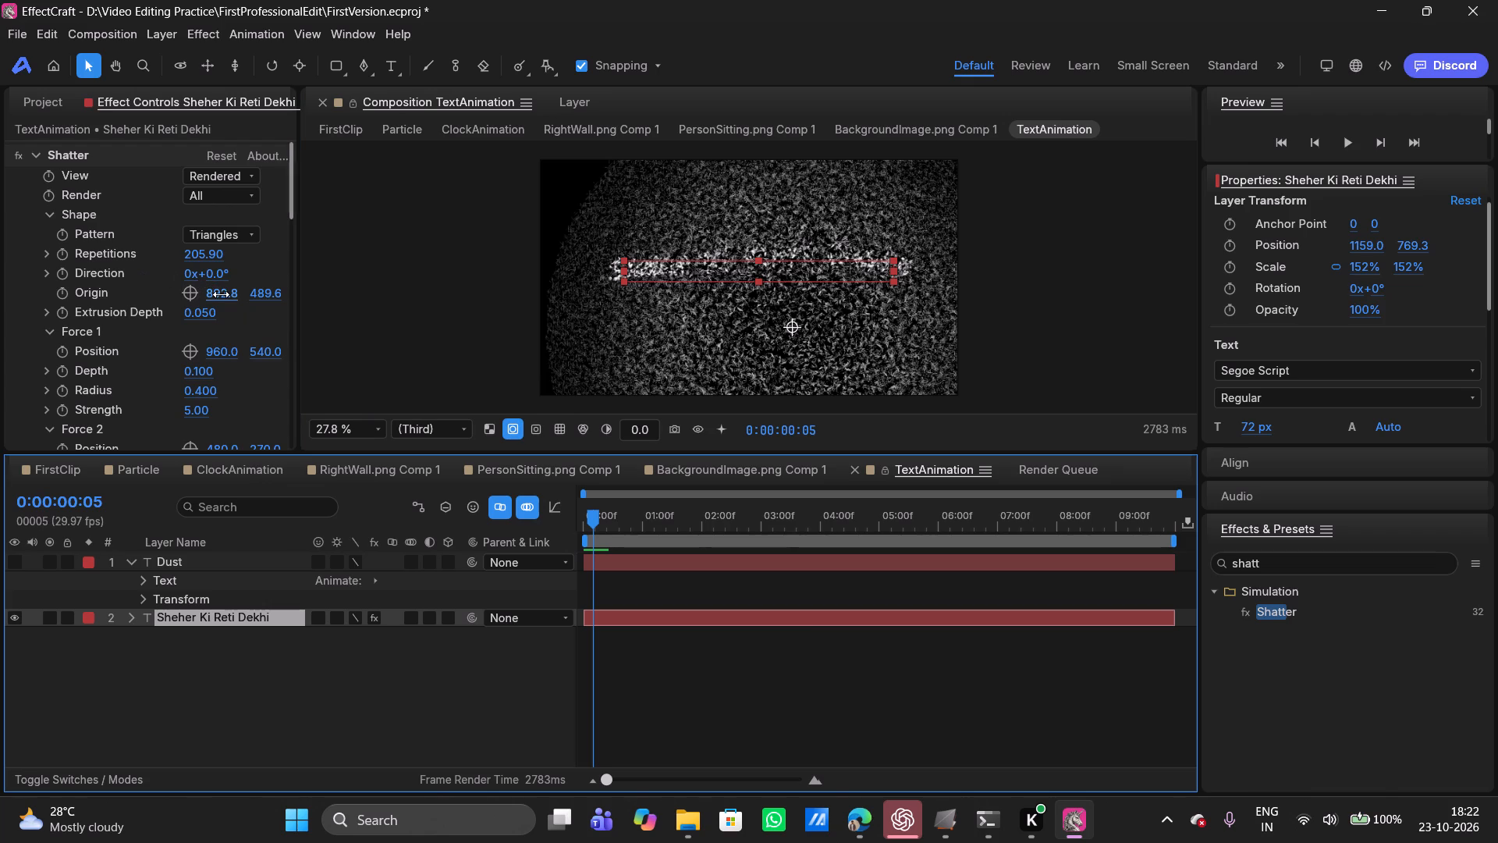
drag(221, 294, 219, 293)
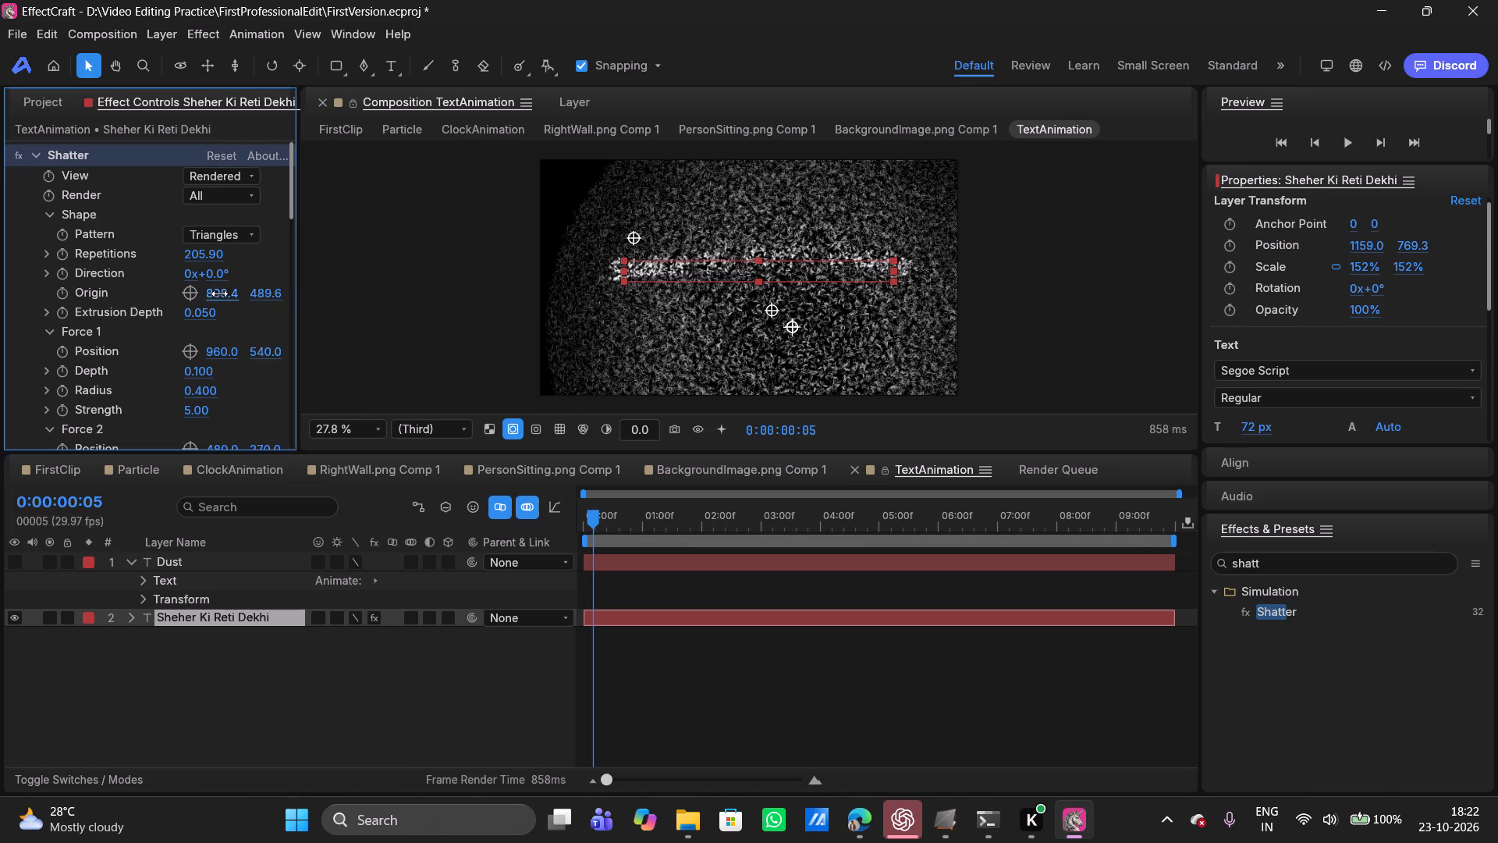
drag(219, 293, 147, 294)
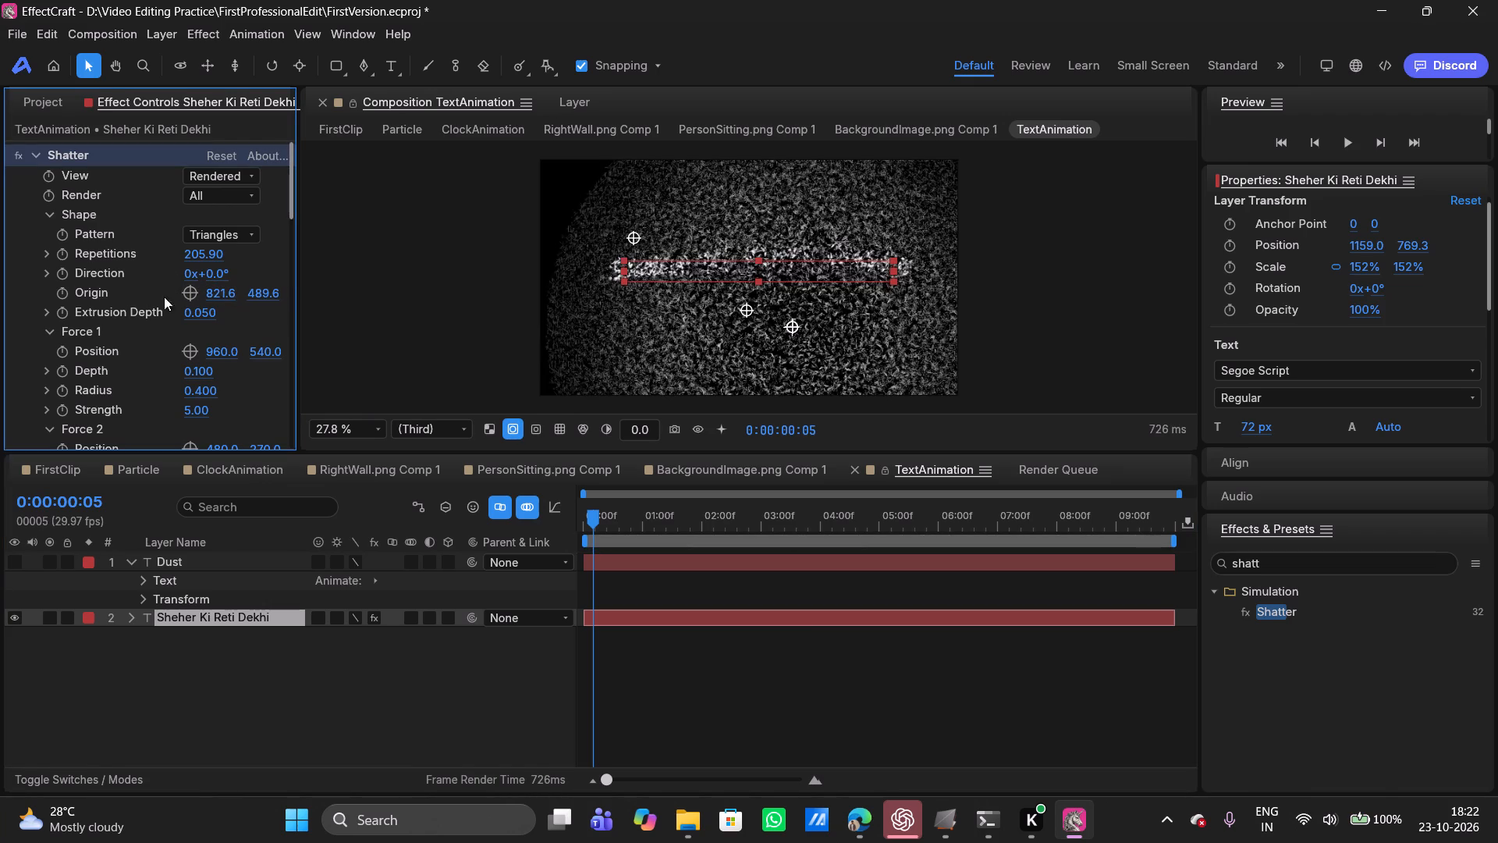
drag(264, 293, 201, 292)
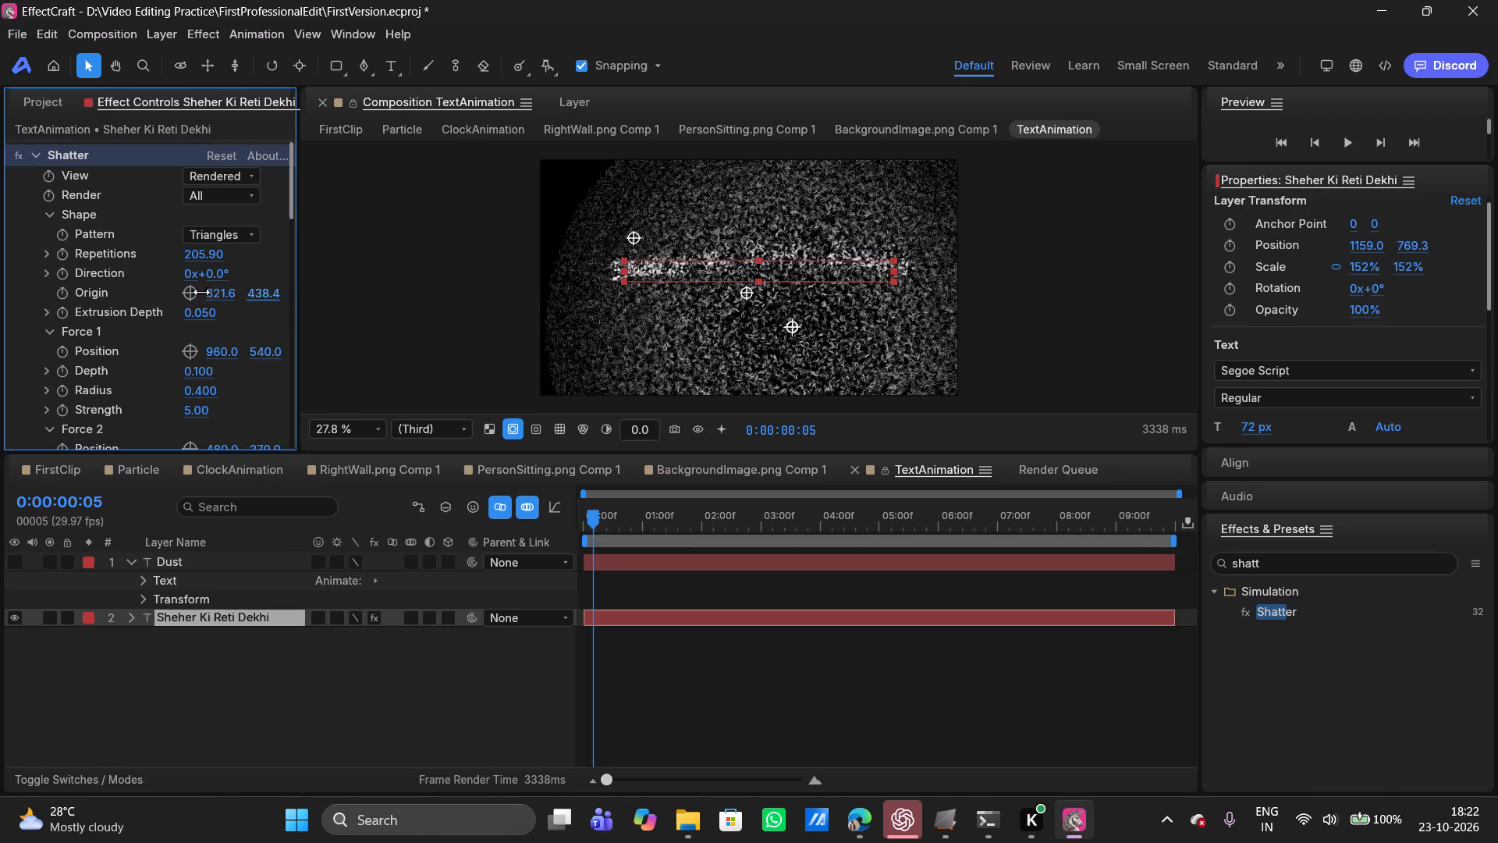
drag(201, 292, 200, 293)
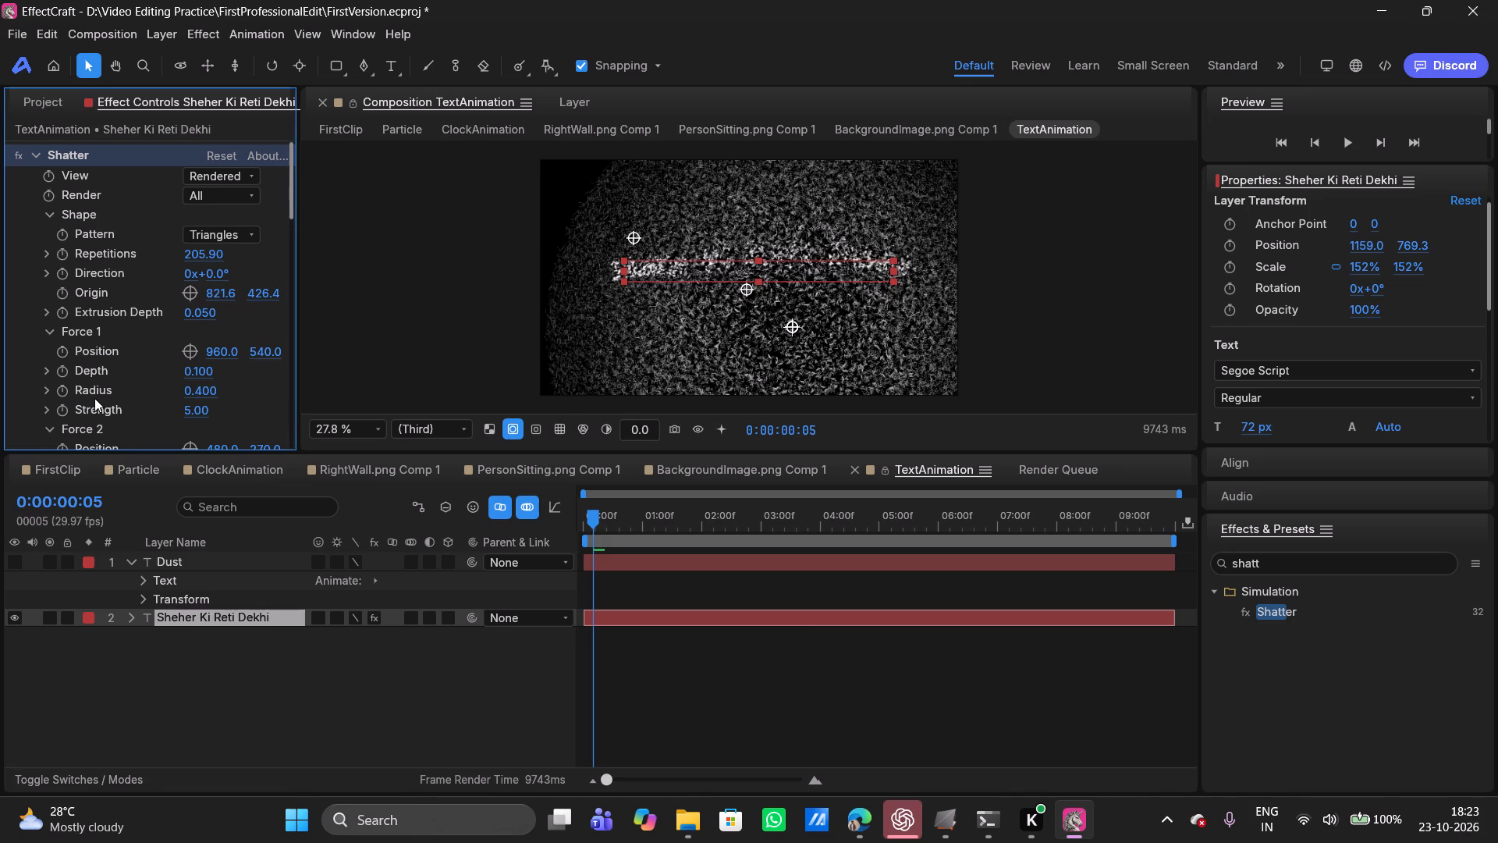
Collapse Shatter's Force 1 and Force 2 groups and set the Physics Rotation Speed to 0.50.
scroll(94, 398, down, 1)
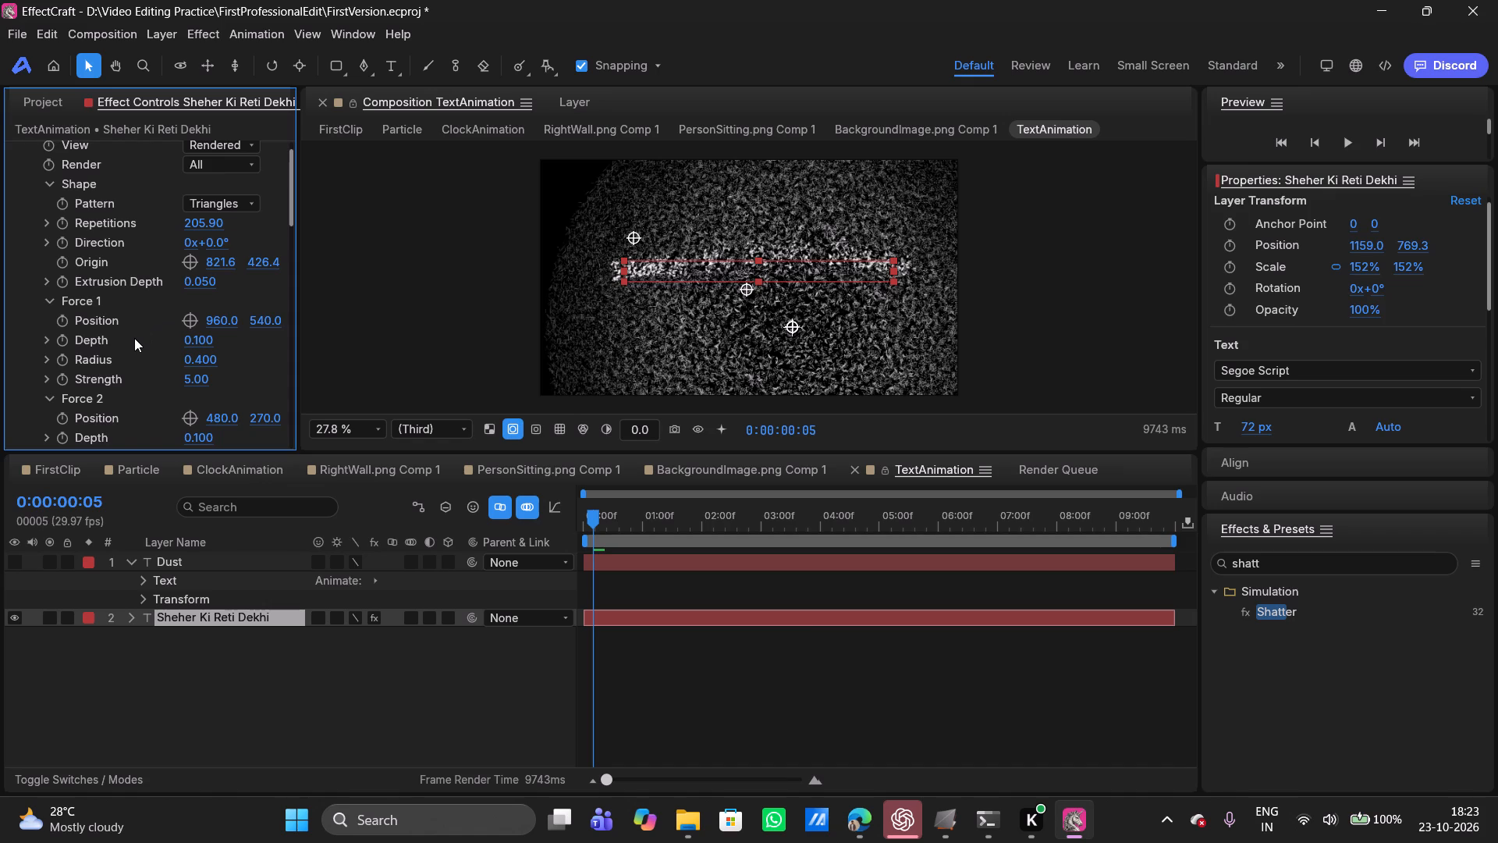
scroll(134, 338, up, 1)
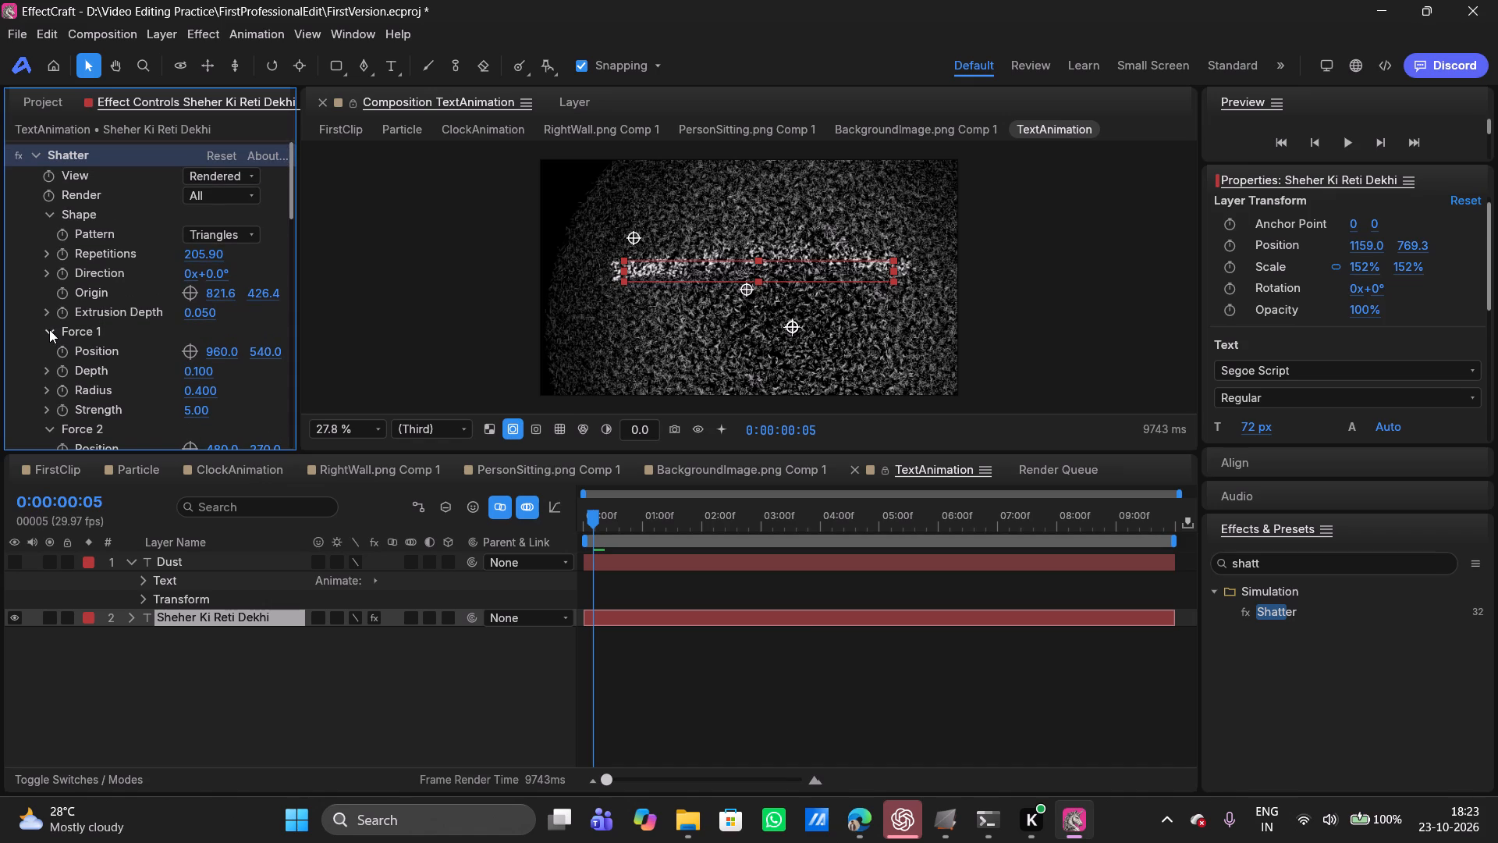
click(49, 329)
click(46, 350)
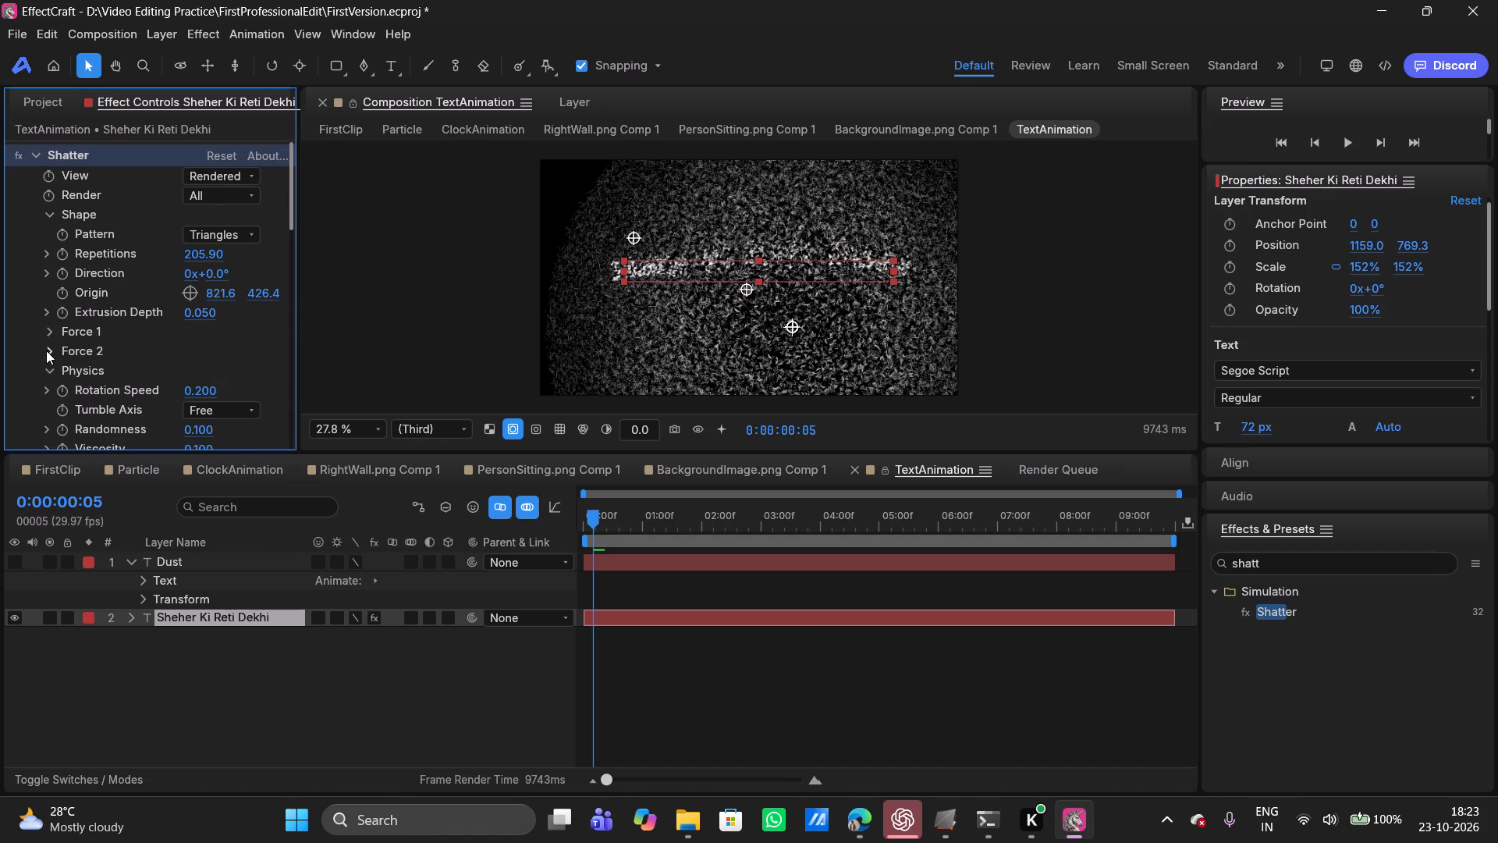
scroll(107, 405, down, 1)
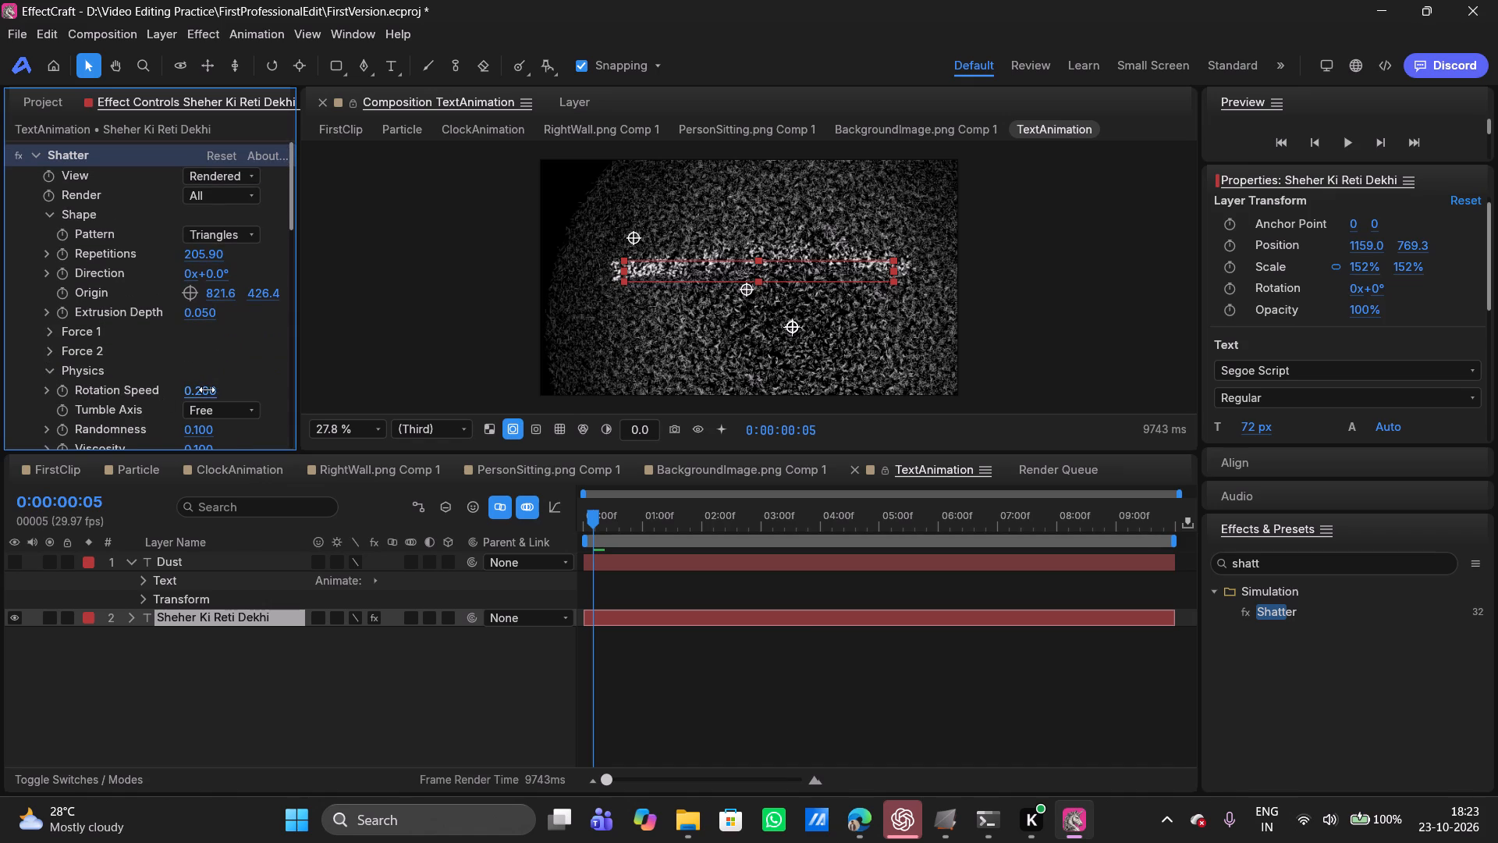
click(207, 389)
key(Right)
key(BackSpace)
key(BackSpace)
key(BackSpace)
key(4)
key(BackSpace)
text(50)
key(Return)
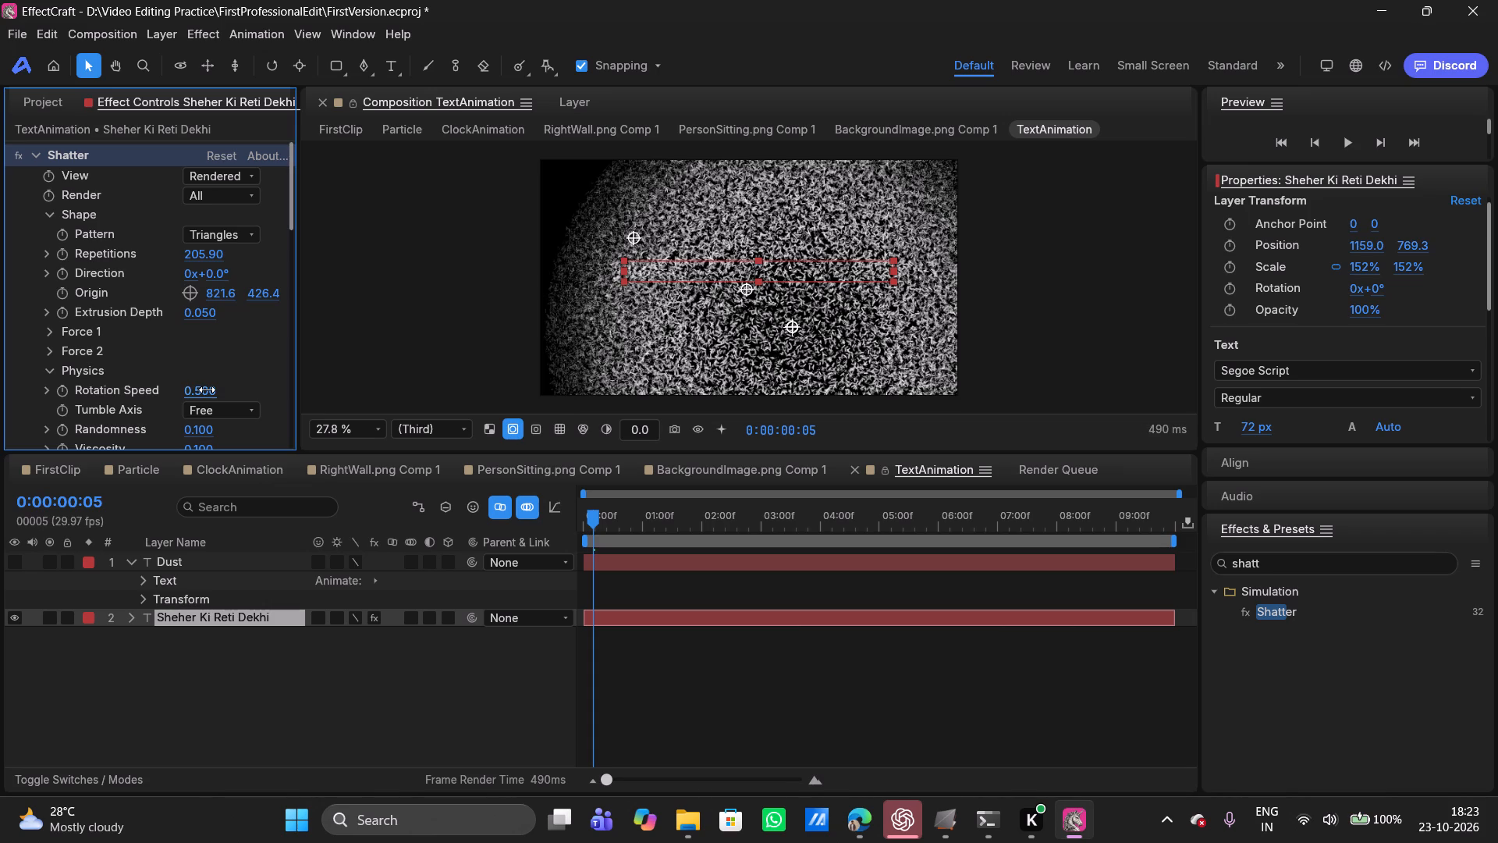
Lower Shatter's Rotation Speed to about 0.34.
drag(204, 389, 186, 400)
drag(186, 400, 171, 402)
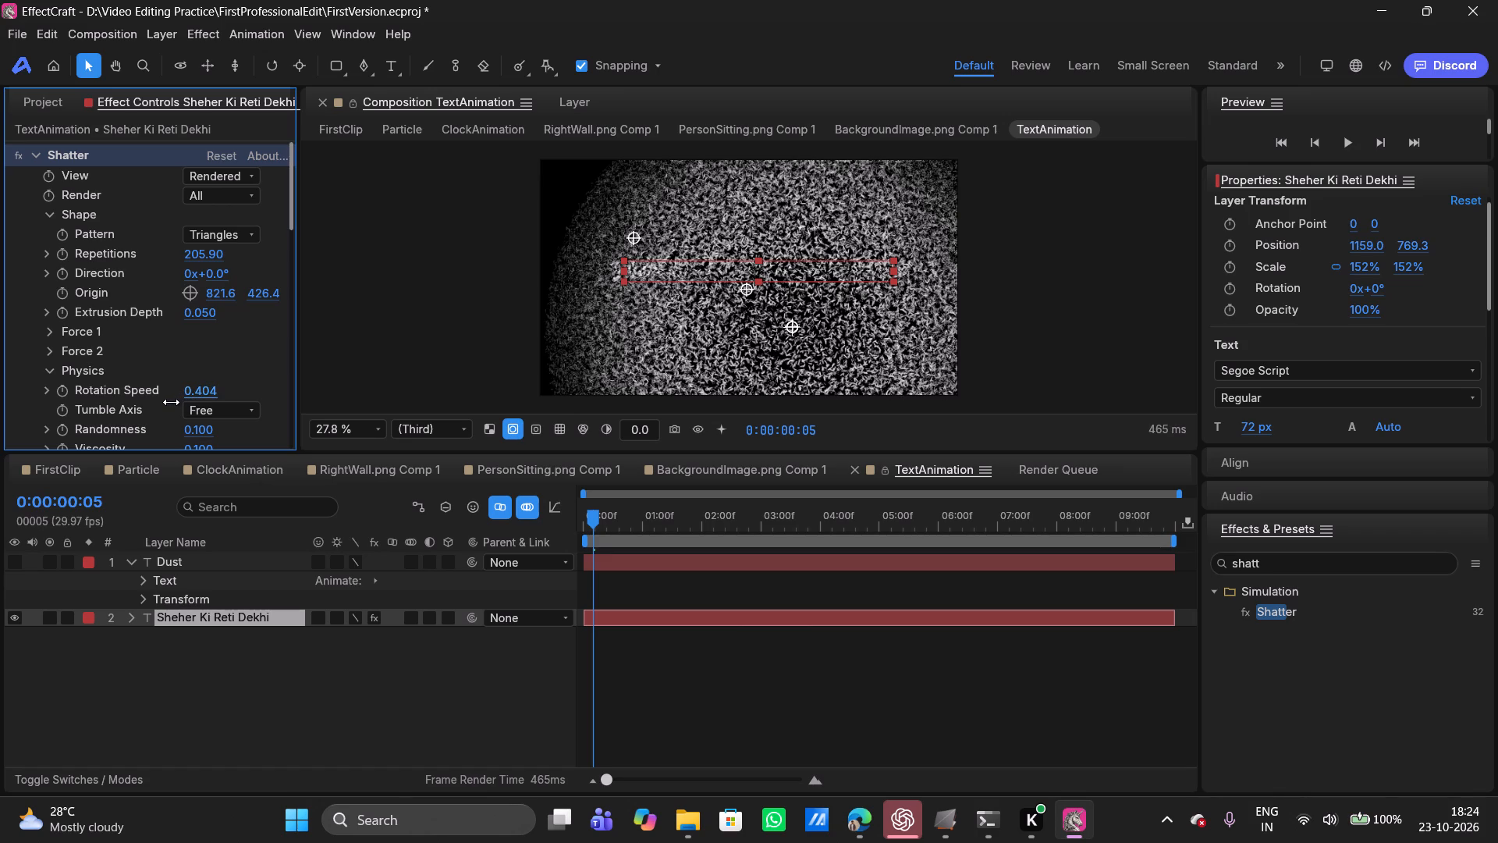
drag(171, 402, 150, 400)
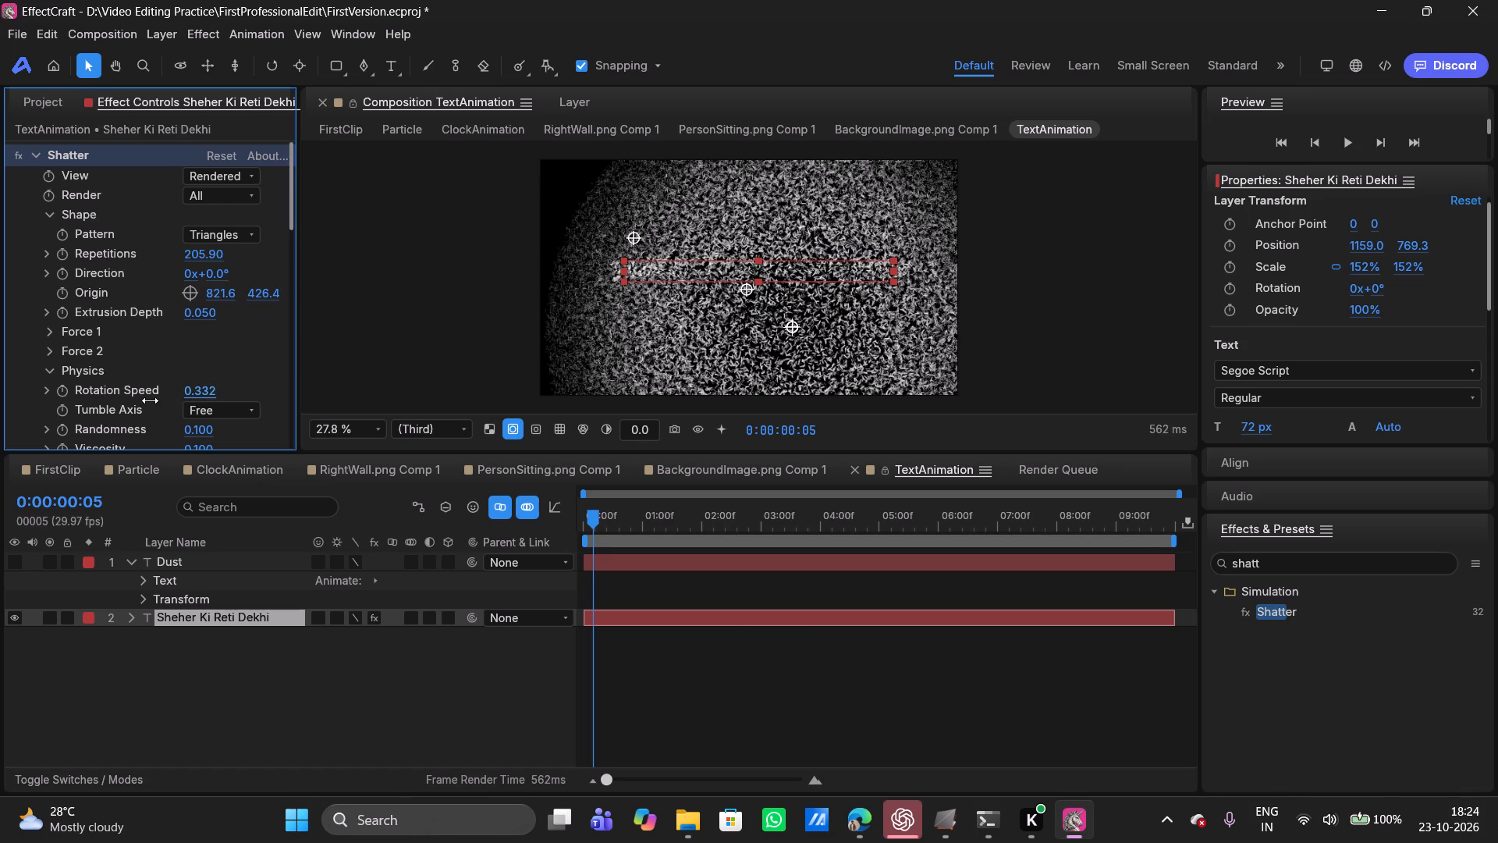
drag(150, 400, 152, 400)
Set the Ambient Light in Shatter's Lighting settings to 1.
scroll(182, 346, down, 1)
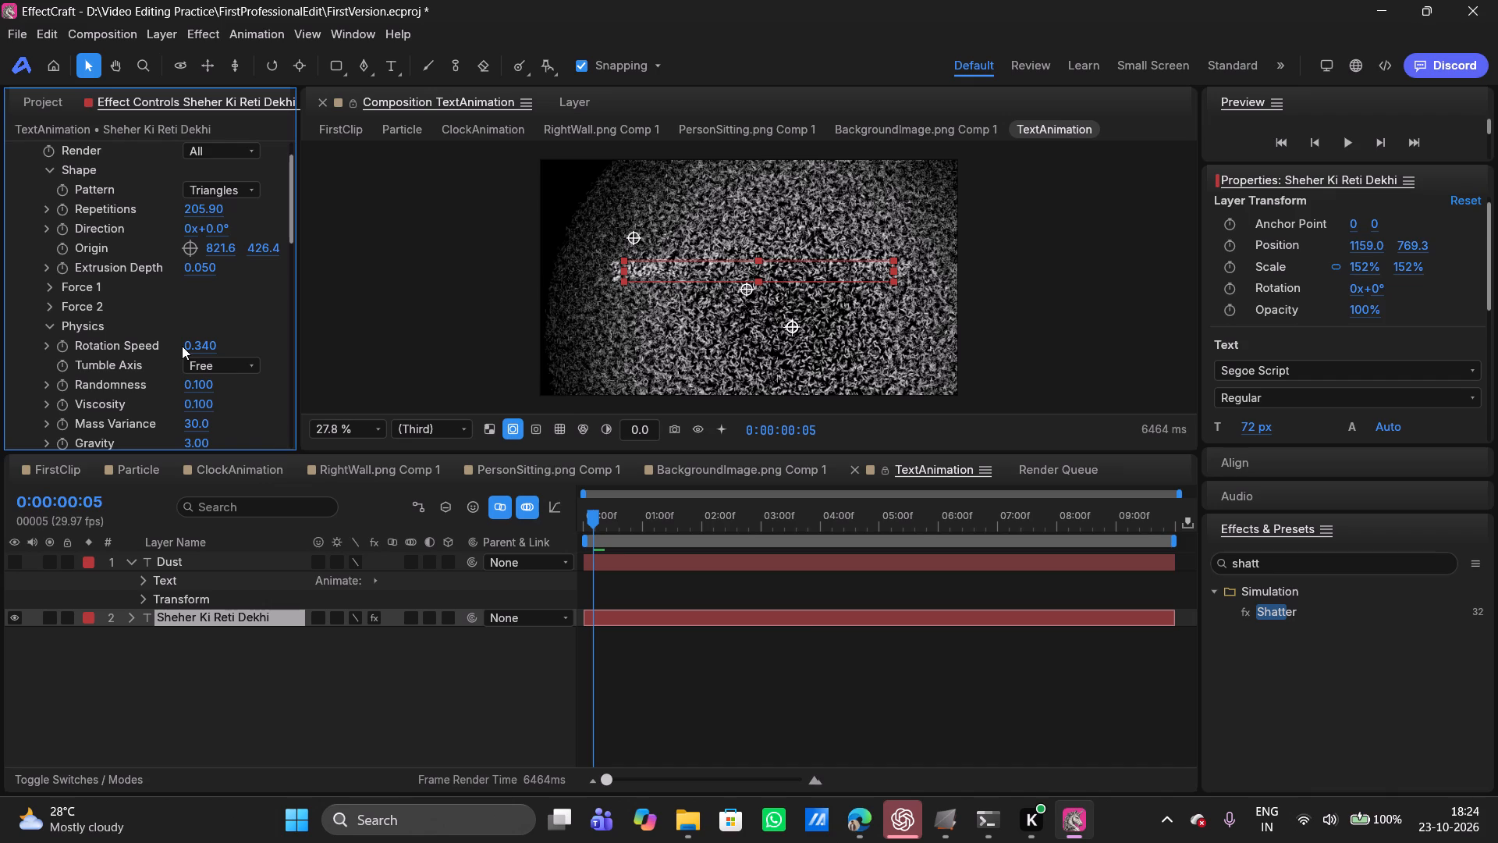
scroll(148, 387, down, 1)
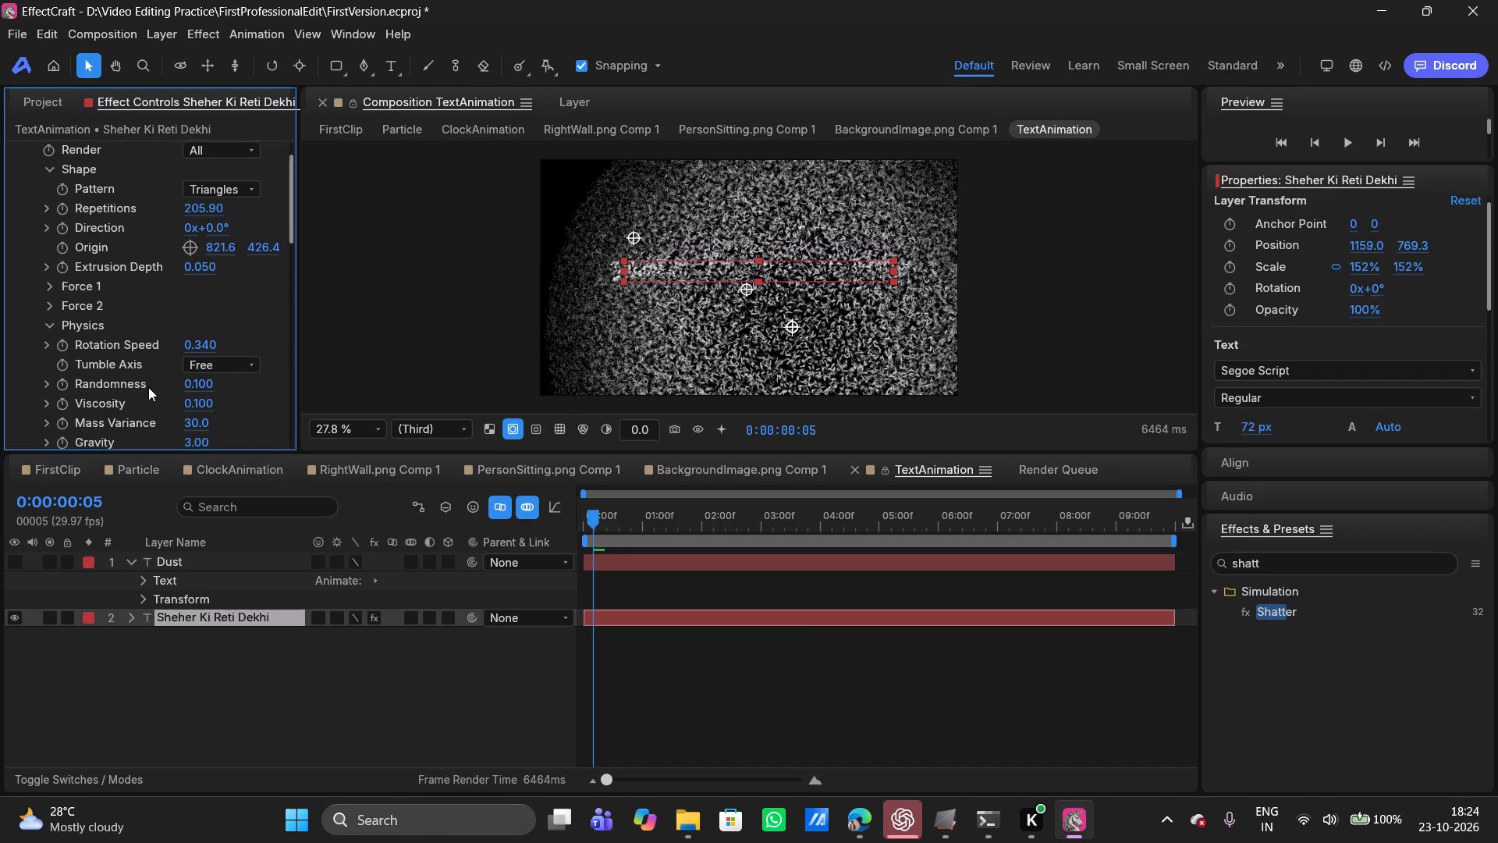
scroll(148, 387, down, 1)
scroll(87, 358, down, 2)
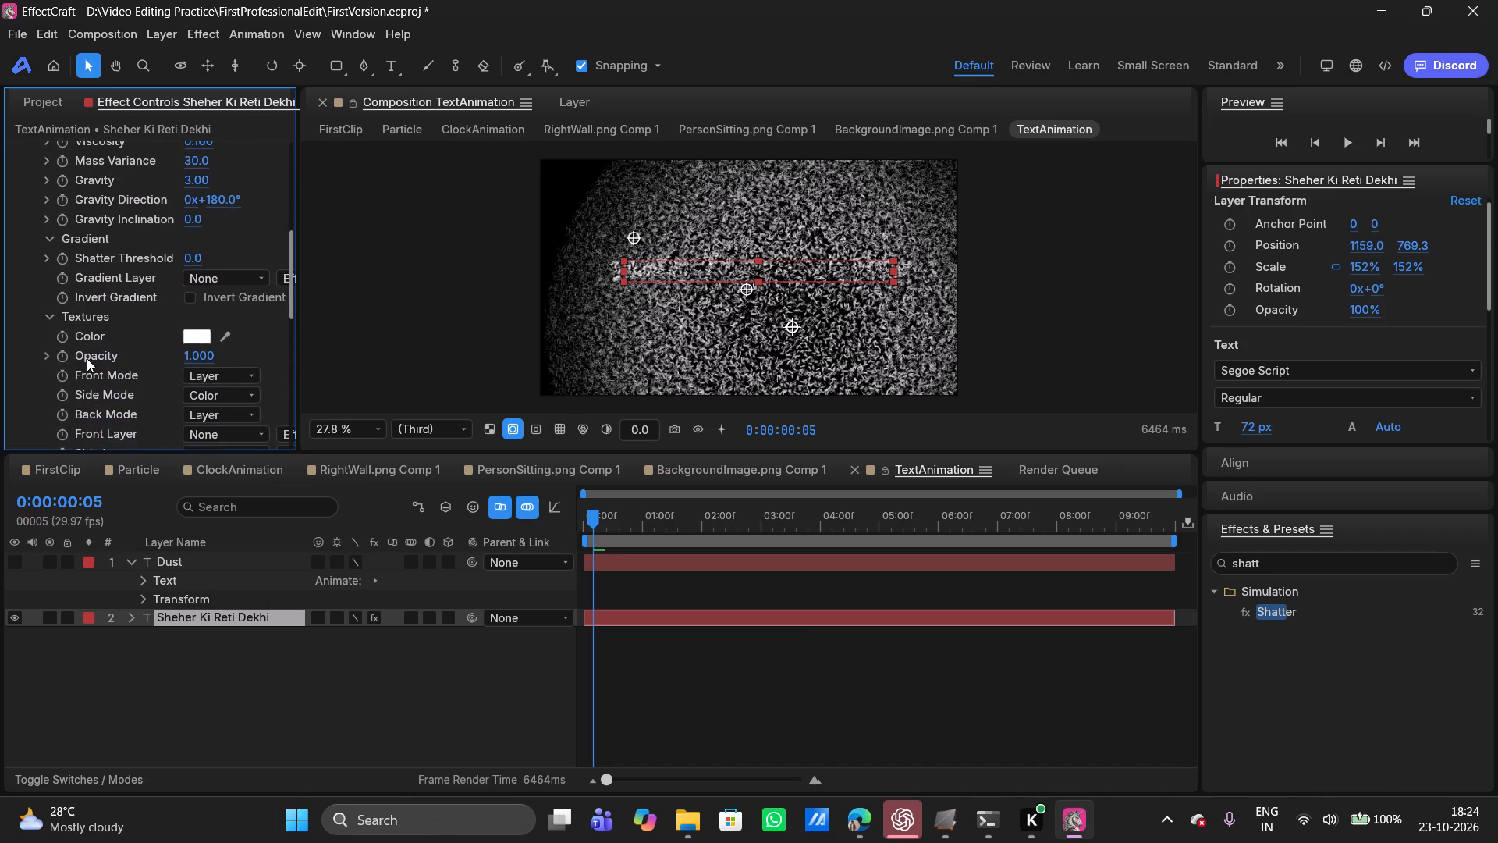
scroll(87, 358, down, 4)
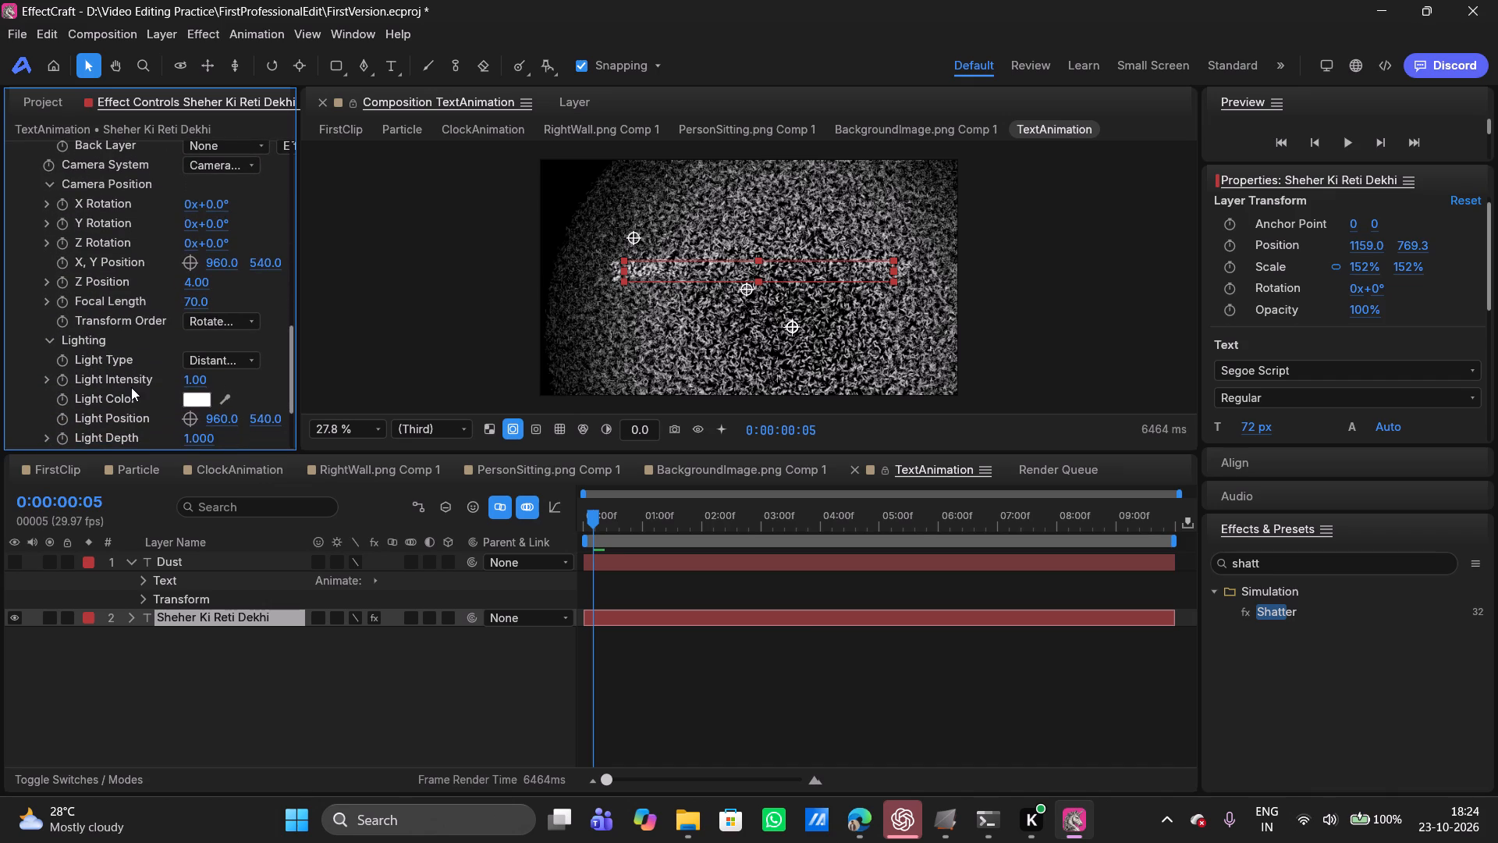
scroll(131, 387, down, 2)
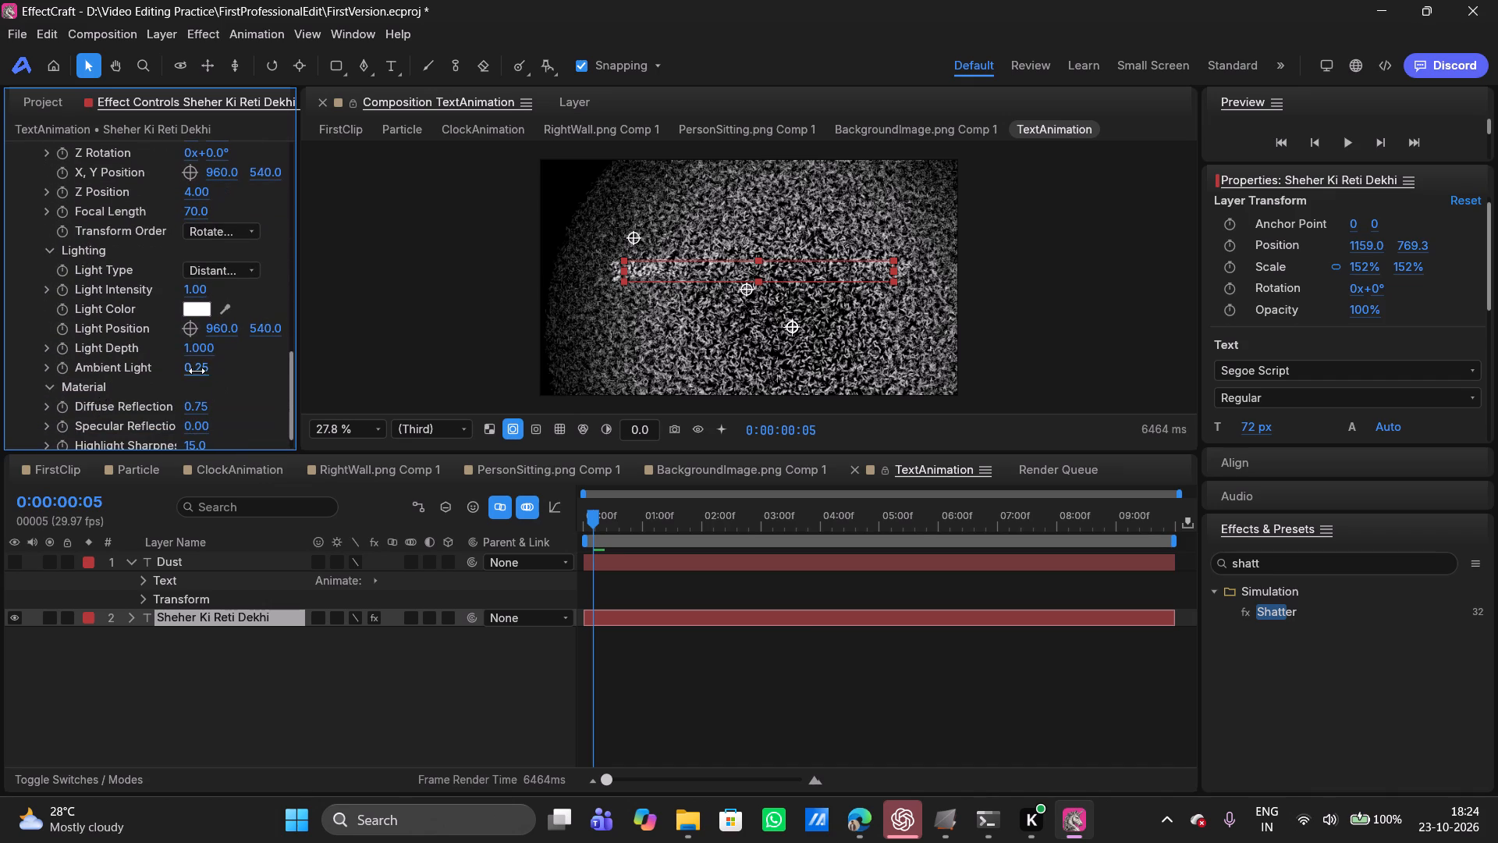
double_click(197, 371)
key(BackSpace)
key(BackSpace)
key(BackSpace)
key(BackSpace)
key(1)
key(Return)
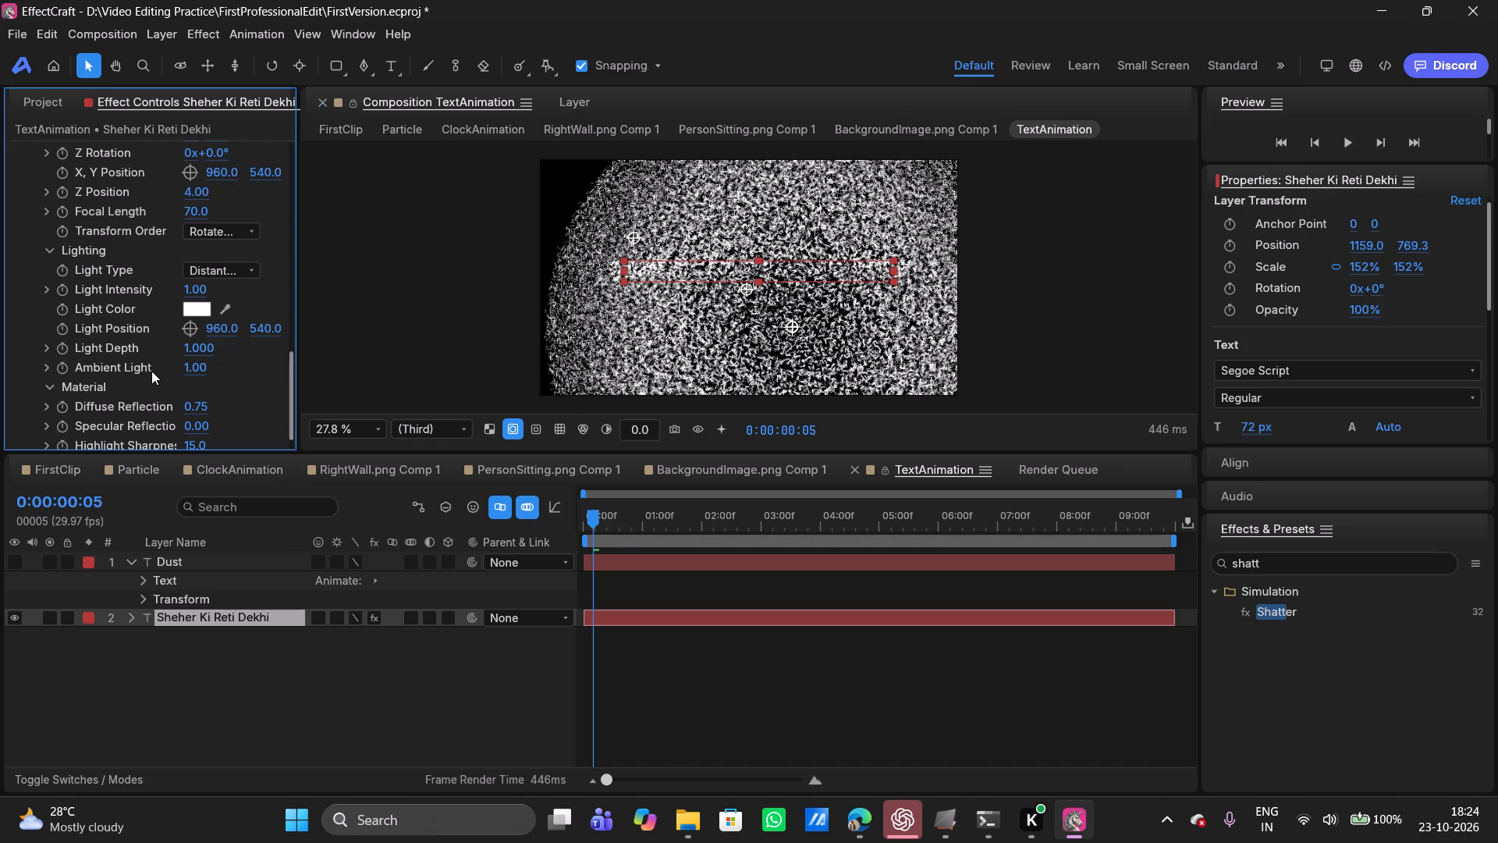
Reduce Shatter's Ambient Light to about 0.38.
scroll(165, 378, down, 1)
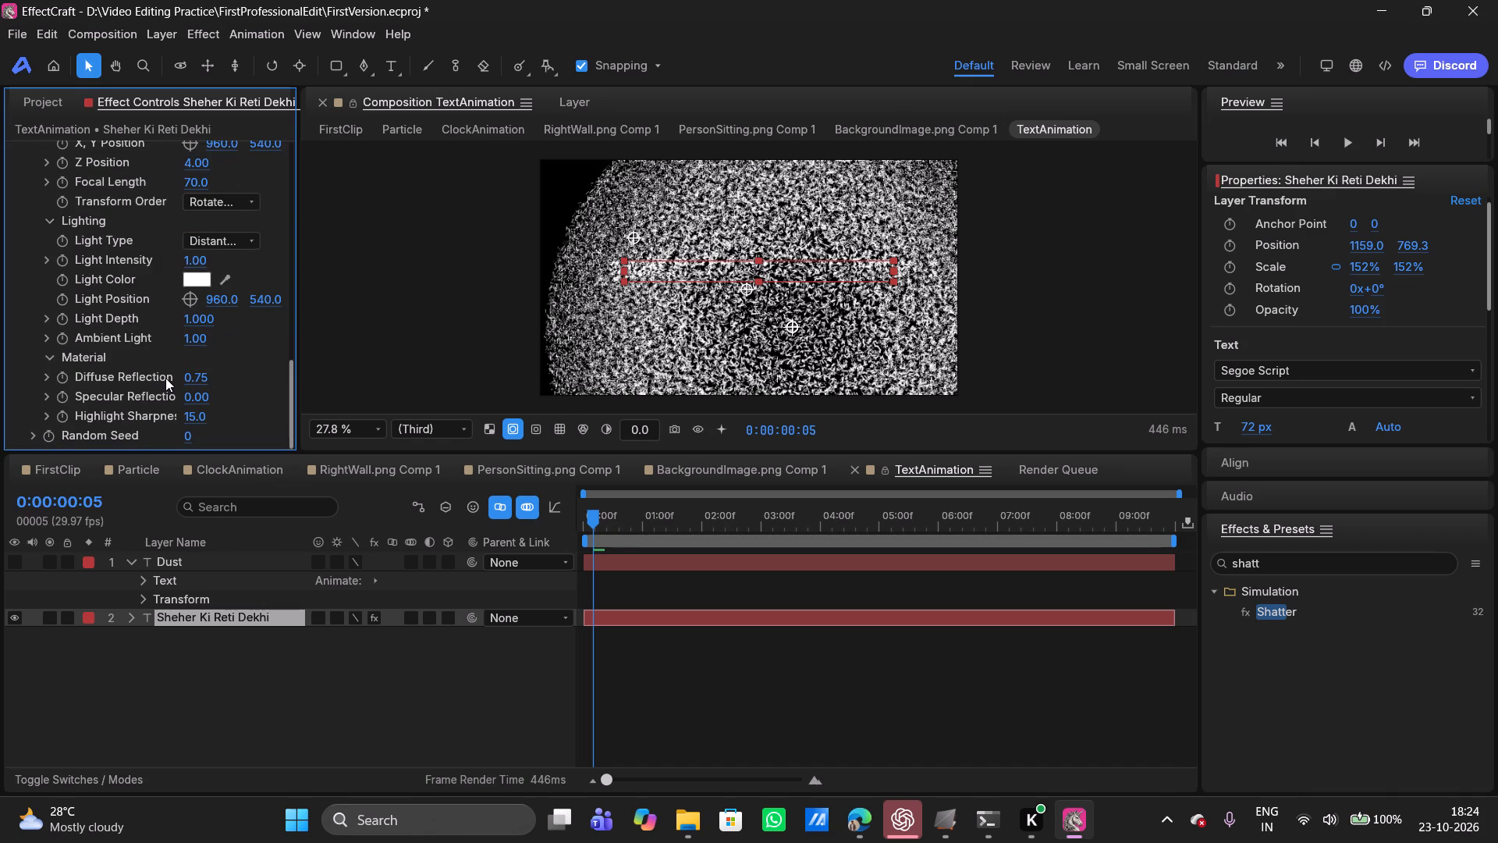
drag(196, 339, 171, 341)
drag(171, 341, 138, 341)
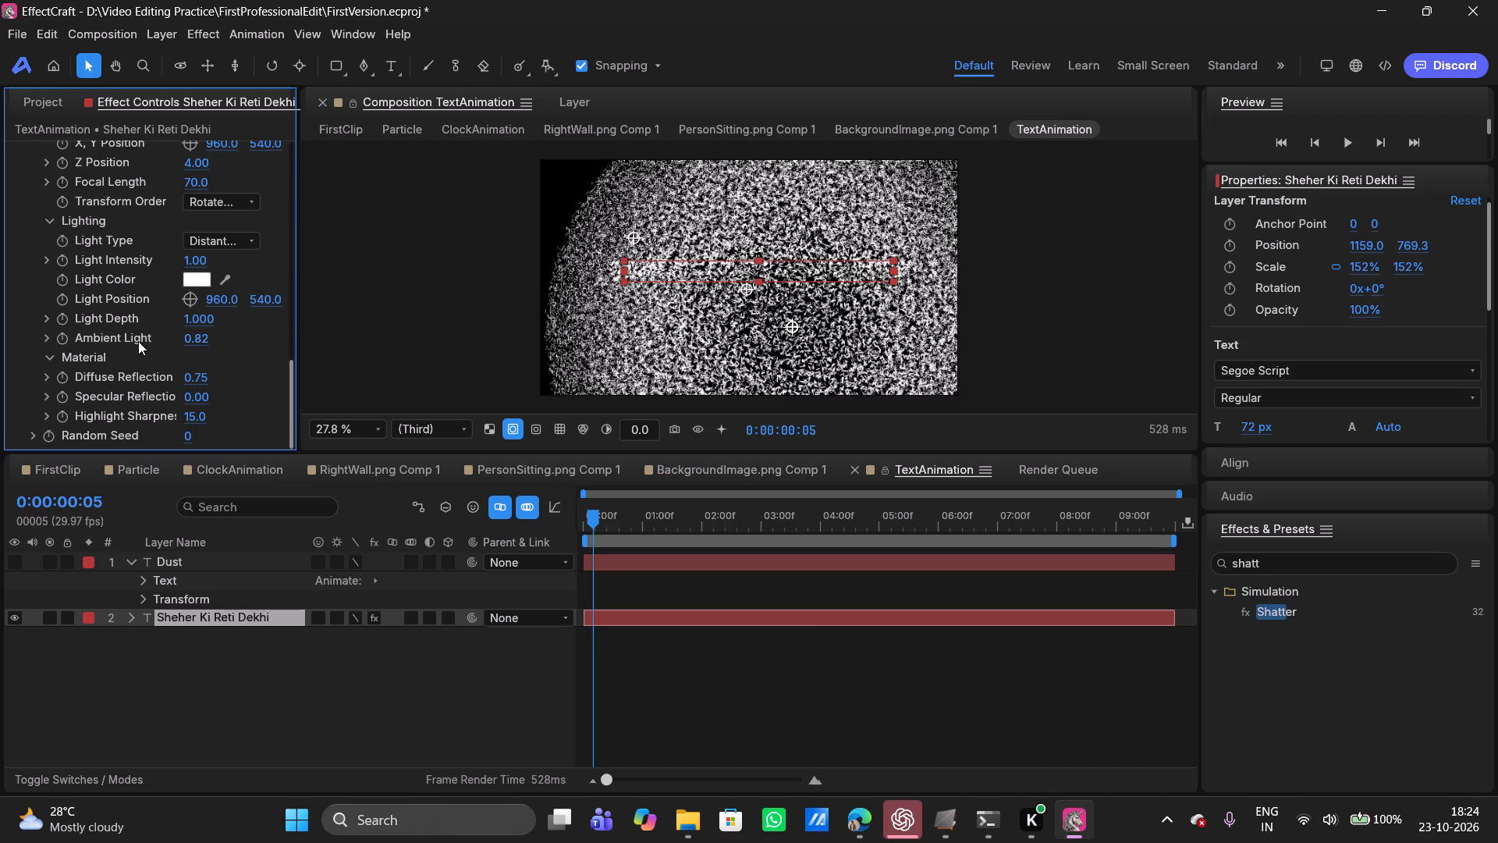
drag(205, 344, 134, 346)
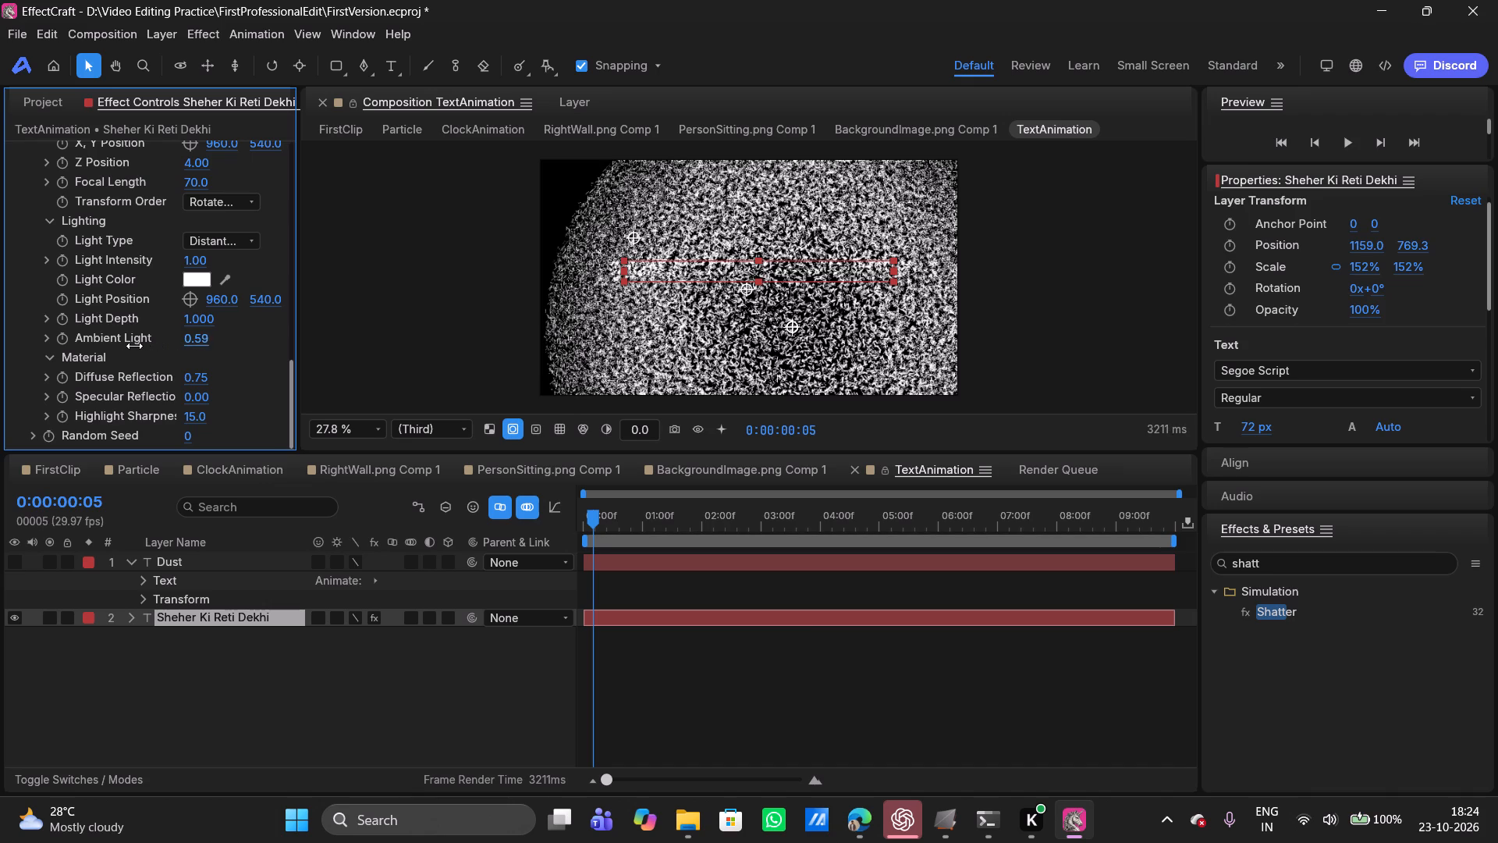
drag(134, 346, 66, 347)
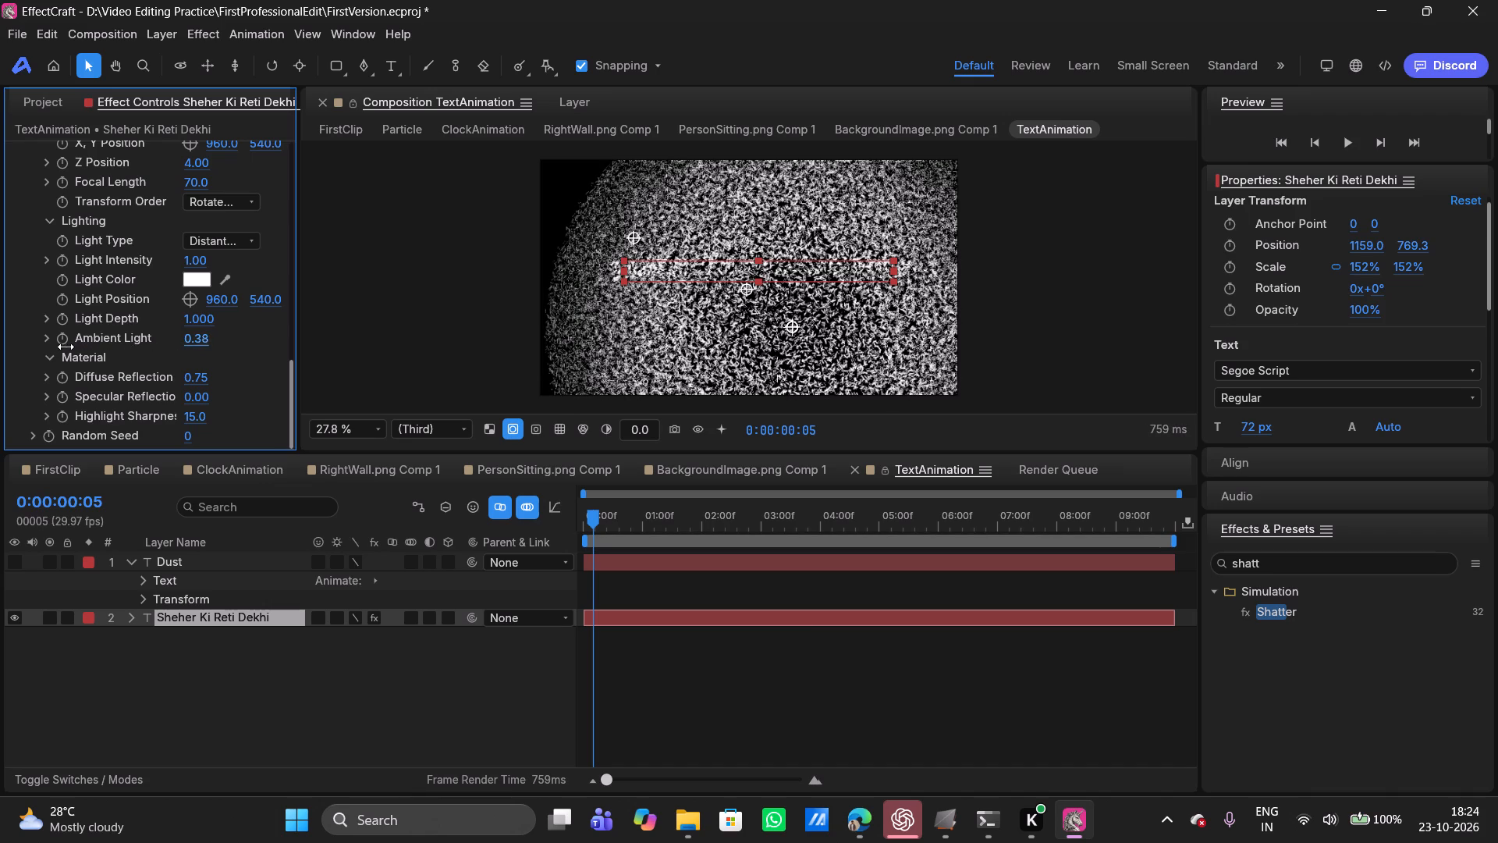
drag(66, 347, 15, 347)
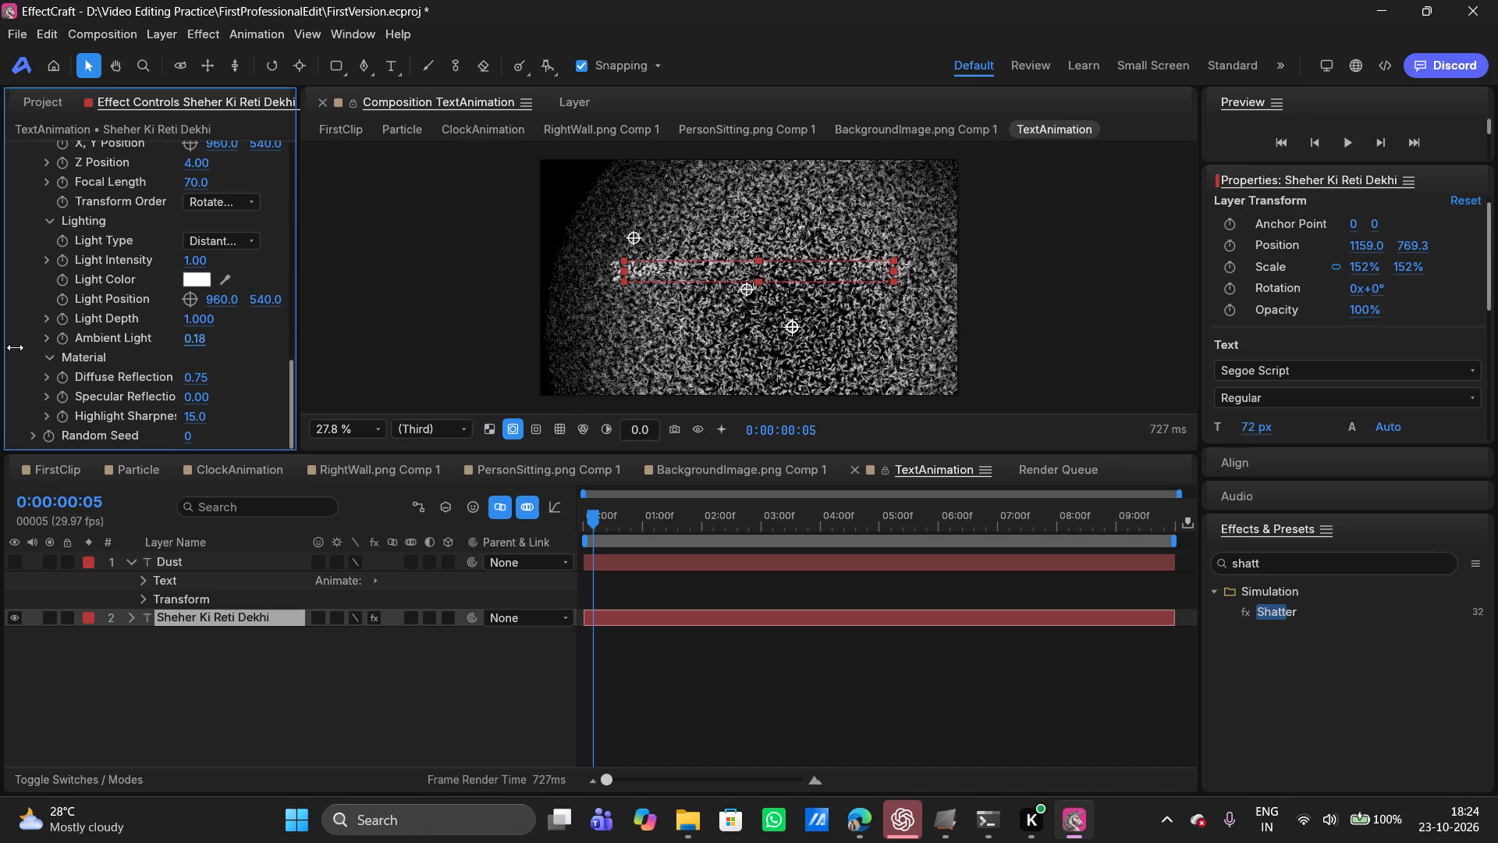
drag(15, 347, 76, 347)
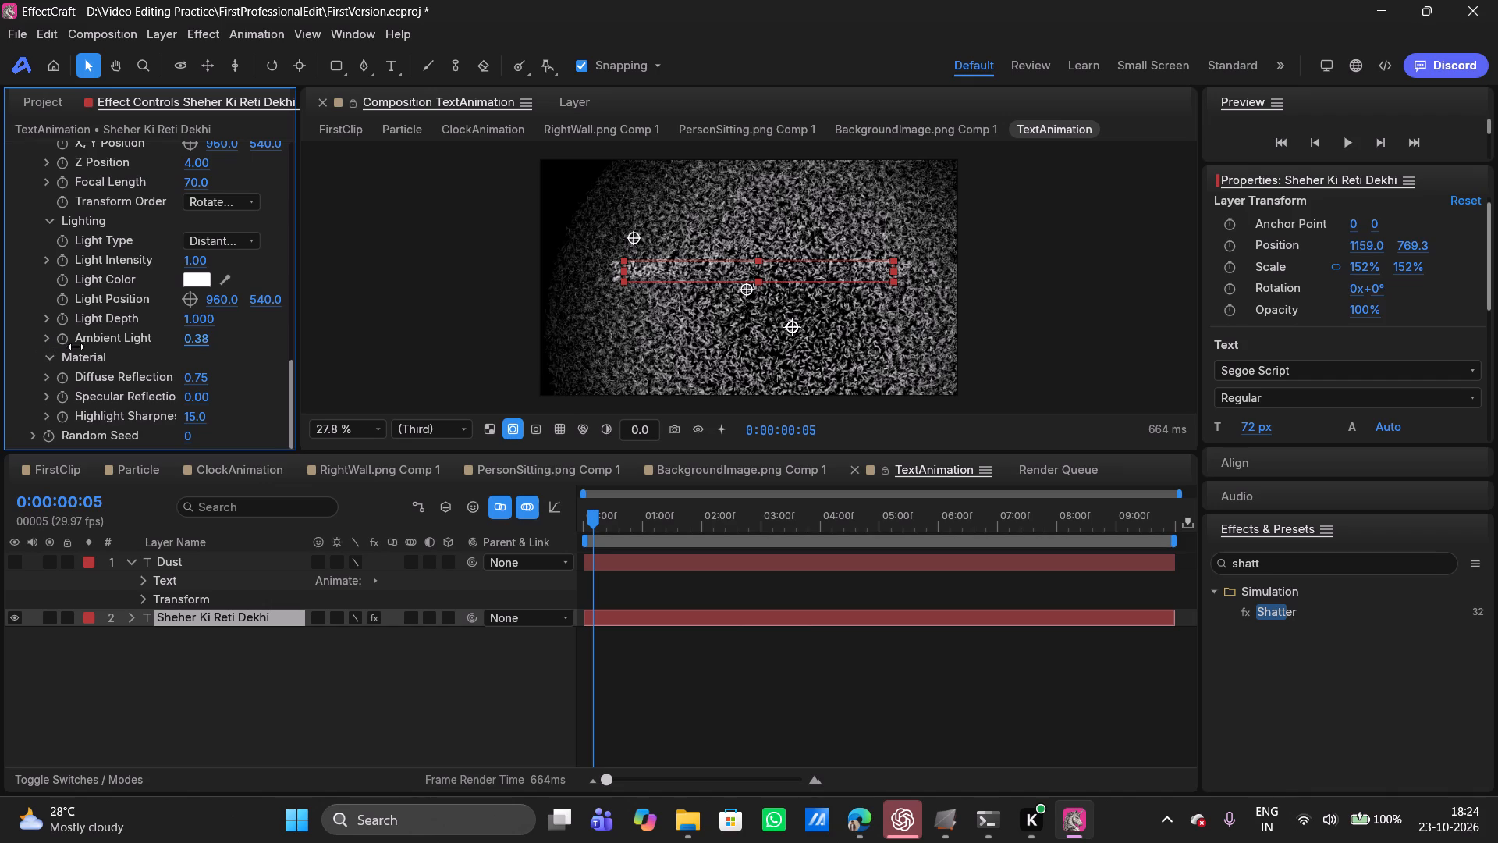
drag(76, 347, 76, 346)
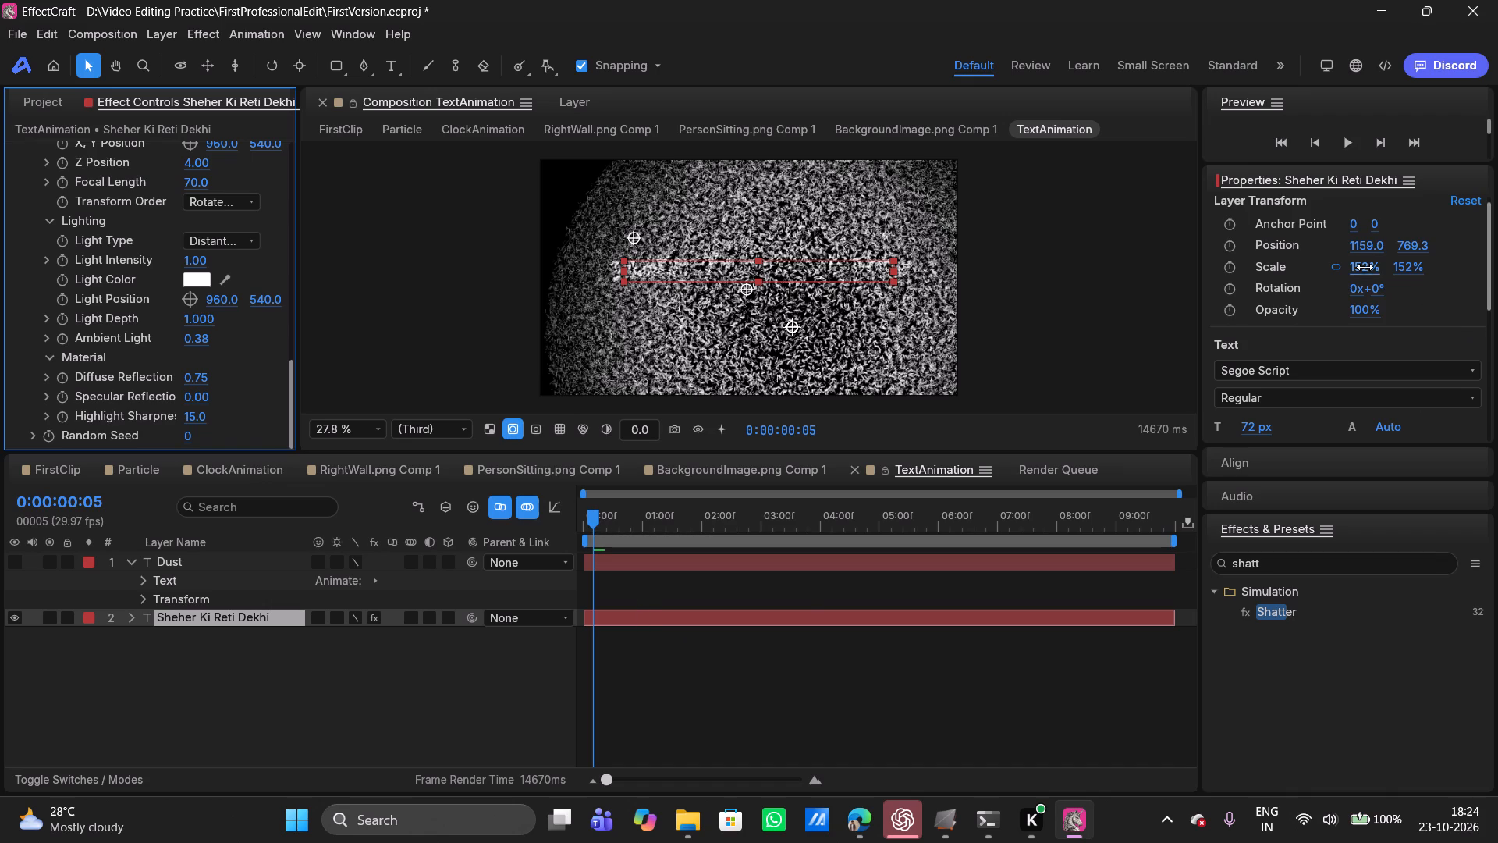
Enlarge the Sheher Ki Reti Dekhi text layer to a scale of about 185.6%.
drag(1365, 267, 1396, 268)
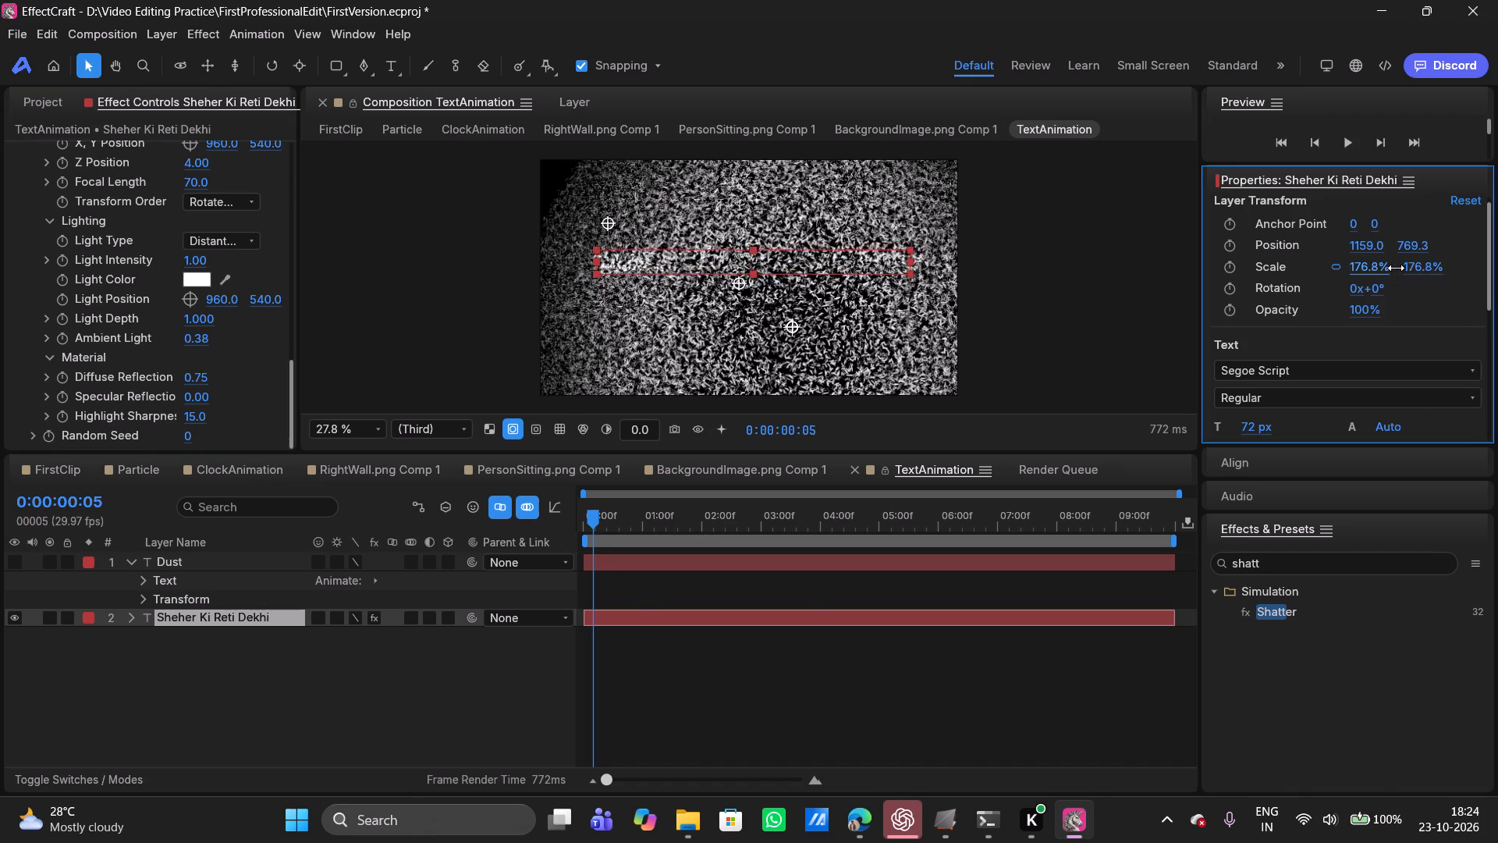
drag(1396, 268, 1404, 268)
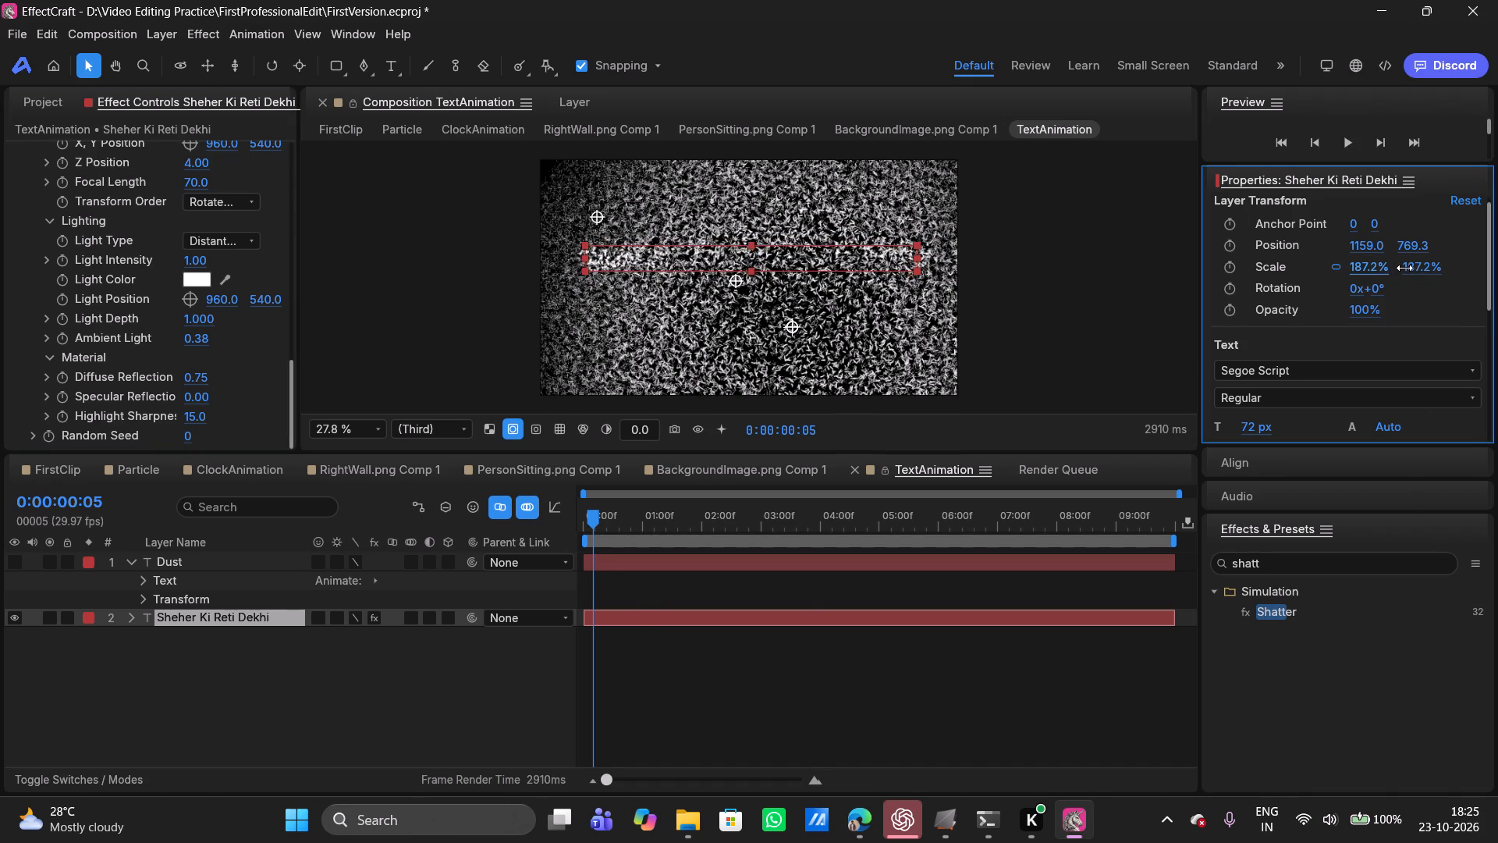
drag(1404, 268, 1403, 262)
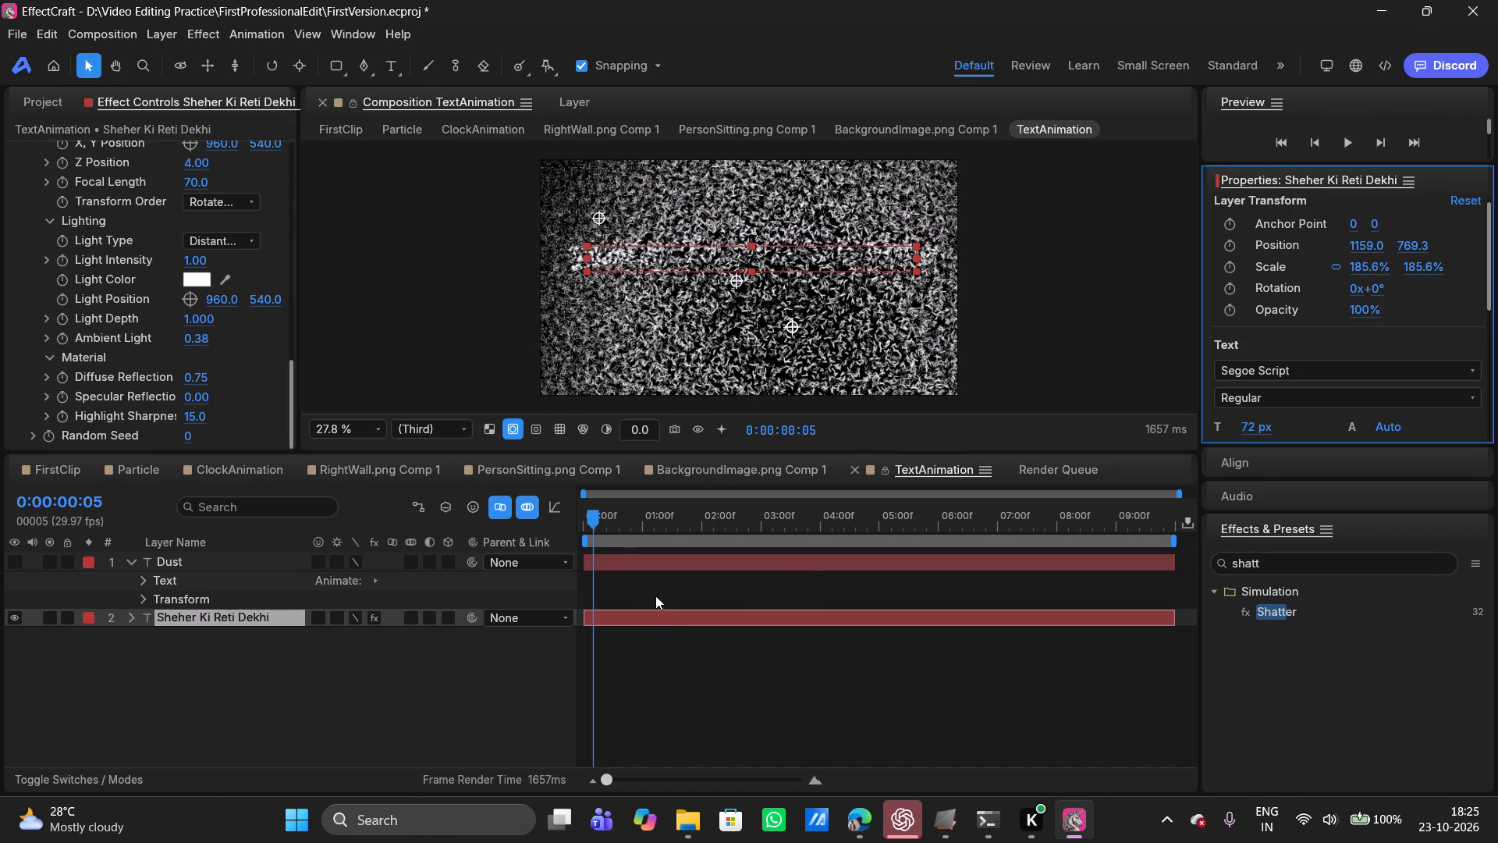
Scrub and play the first two seconds or so of TextAnimation to check the dust effect, and return to the first frame.
drag(598, 525, 627, 525)
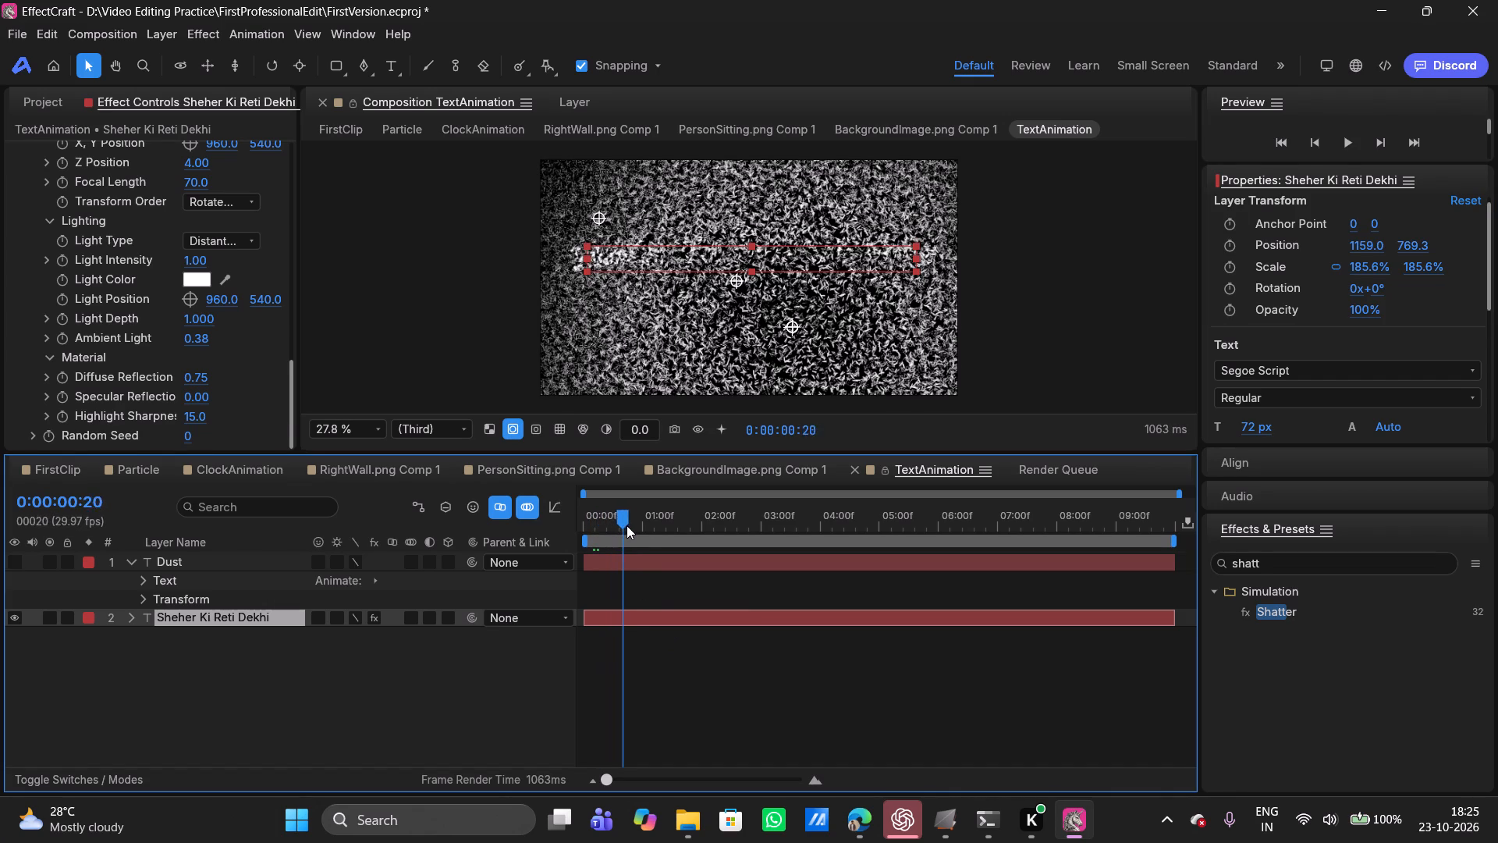
drag(627, 525, 702, 519)
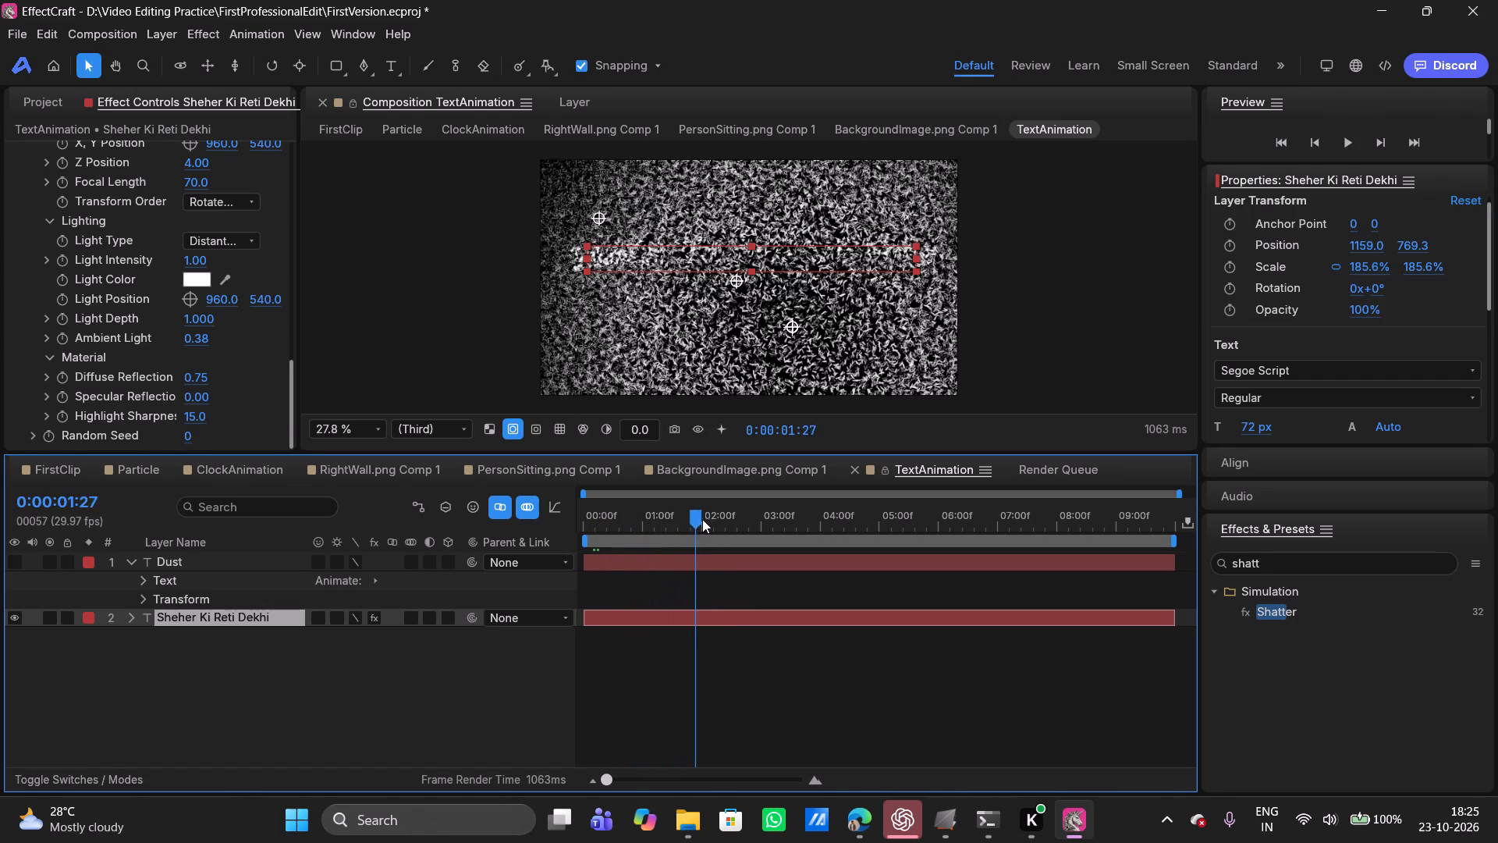
drag(702, 519, 728, 516)
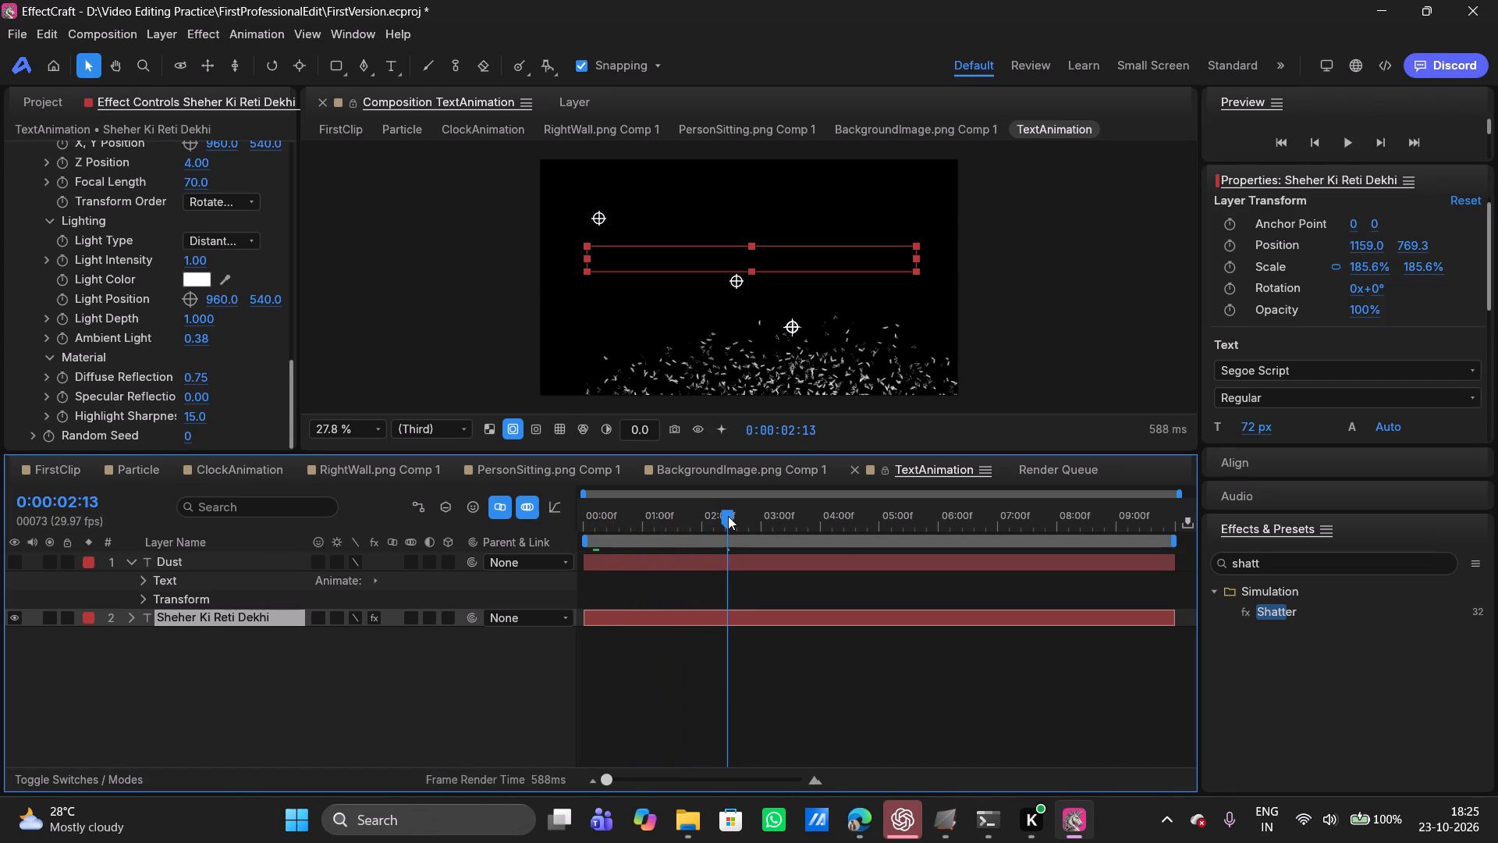
drag(728, 516, 555, 523)
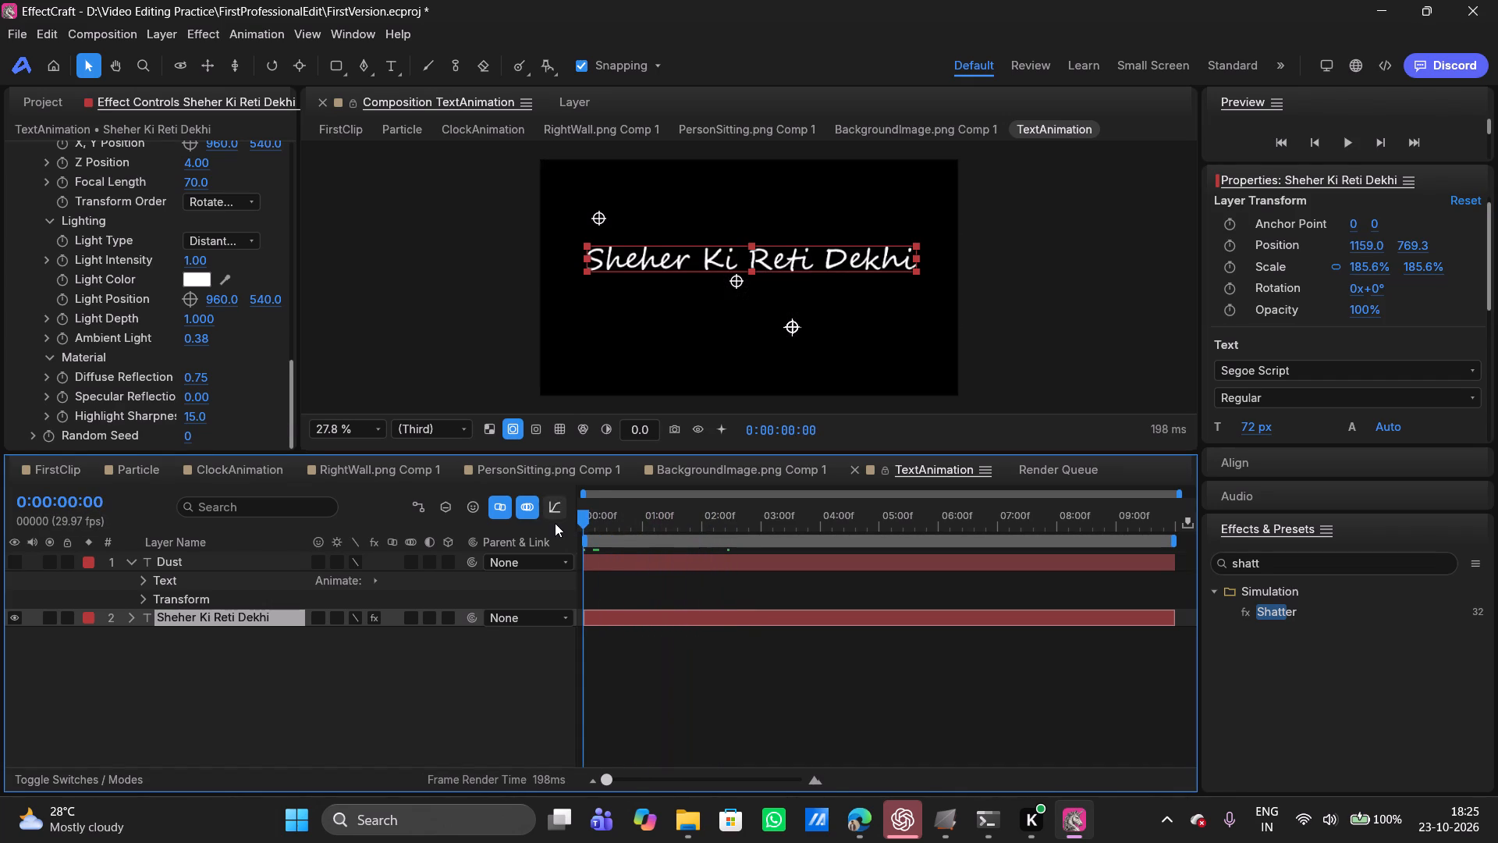
key(space)
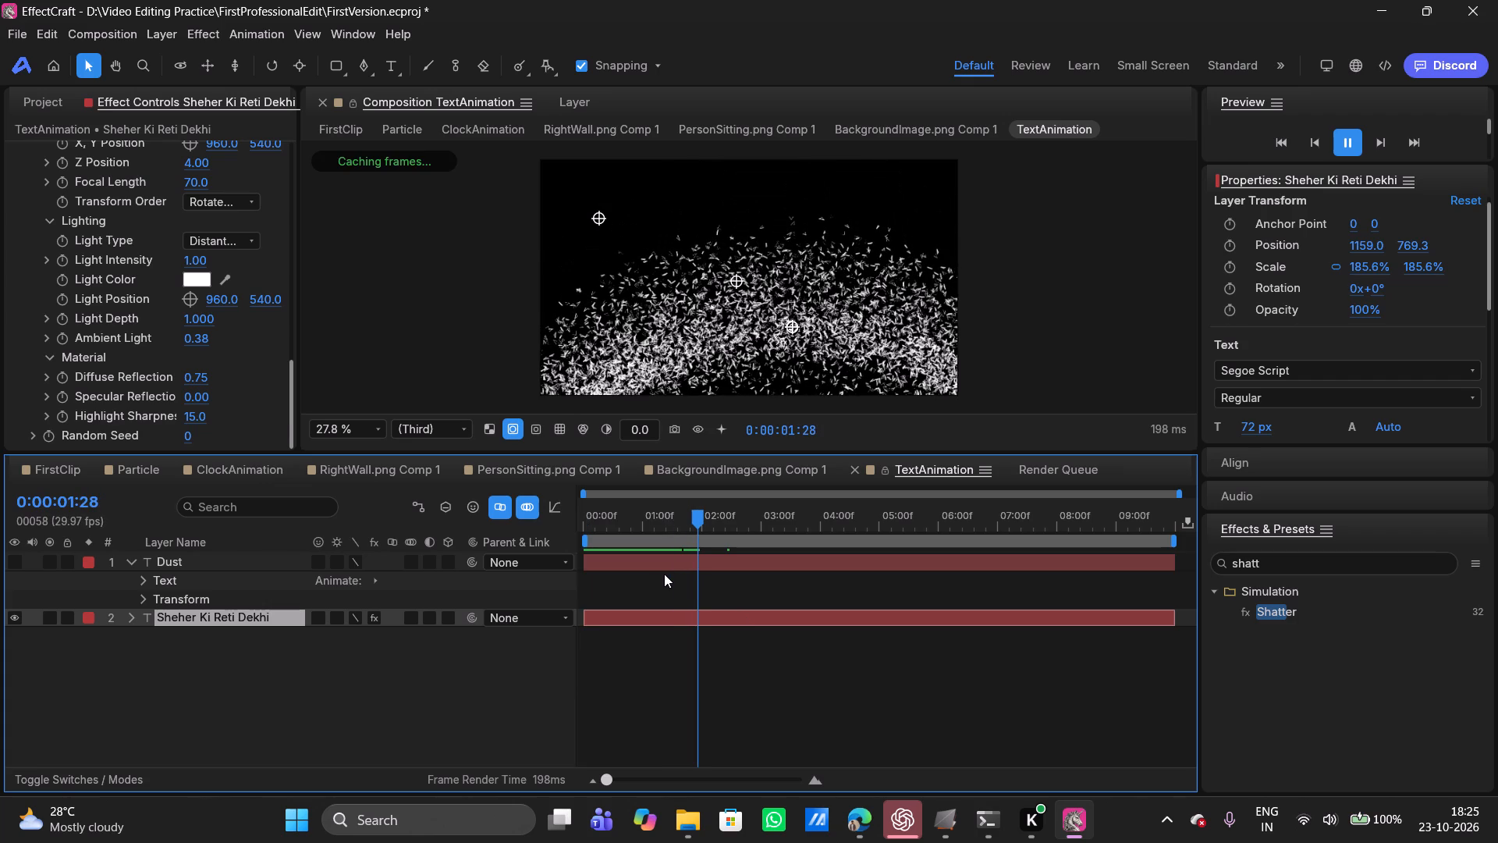
key(space)
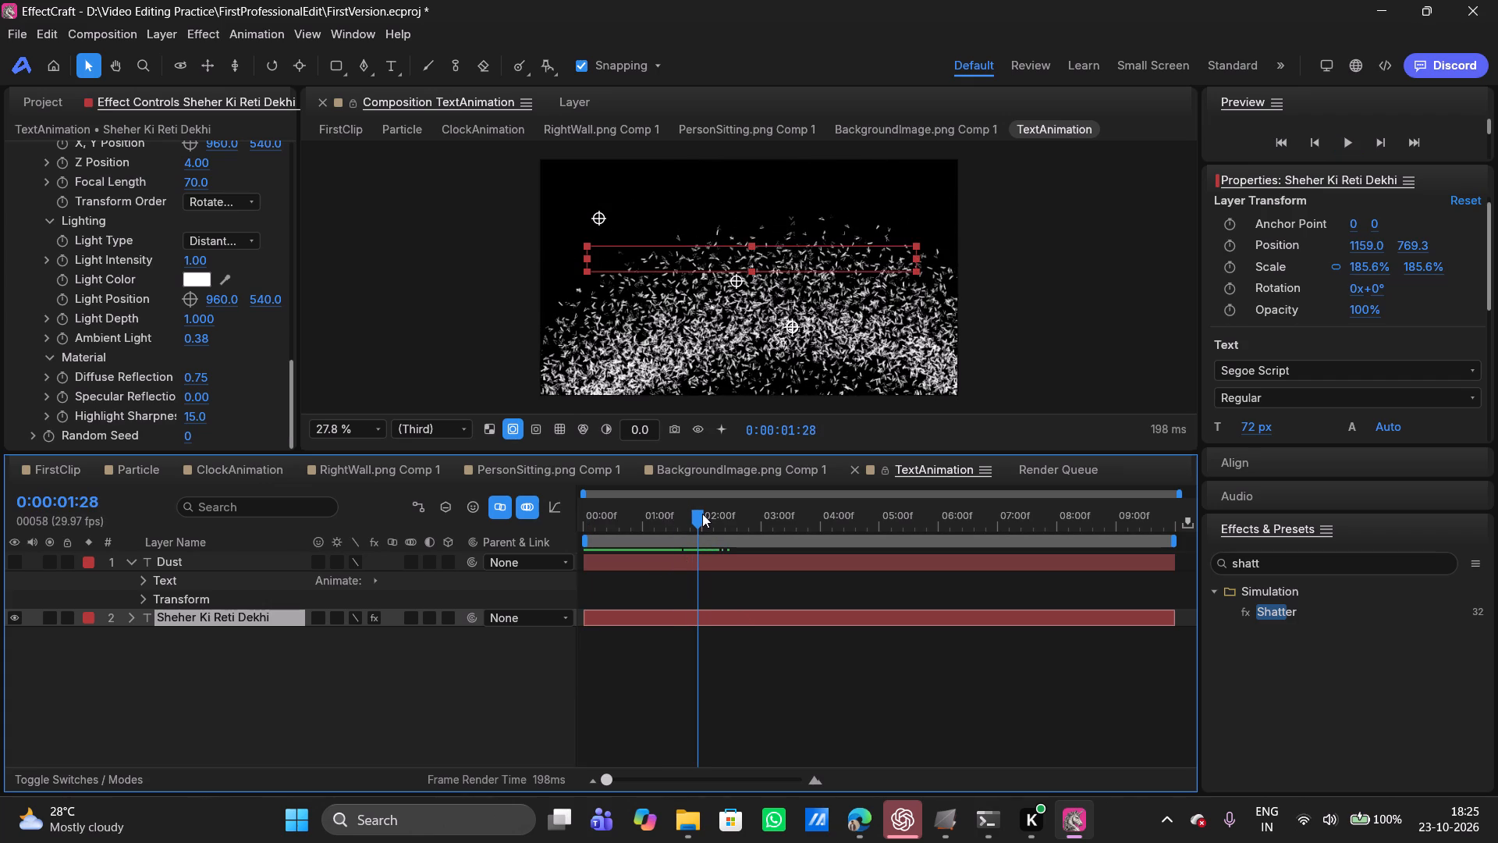
drag(702, 514, 577, 511)
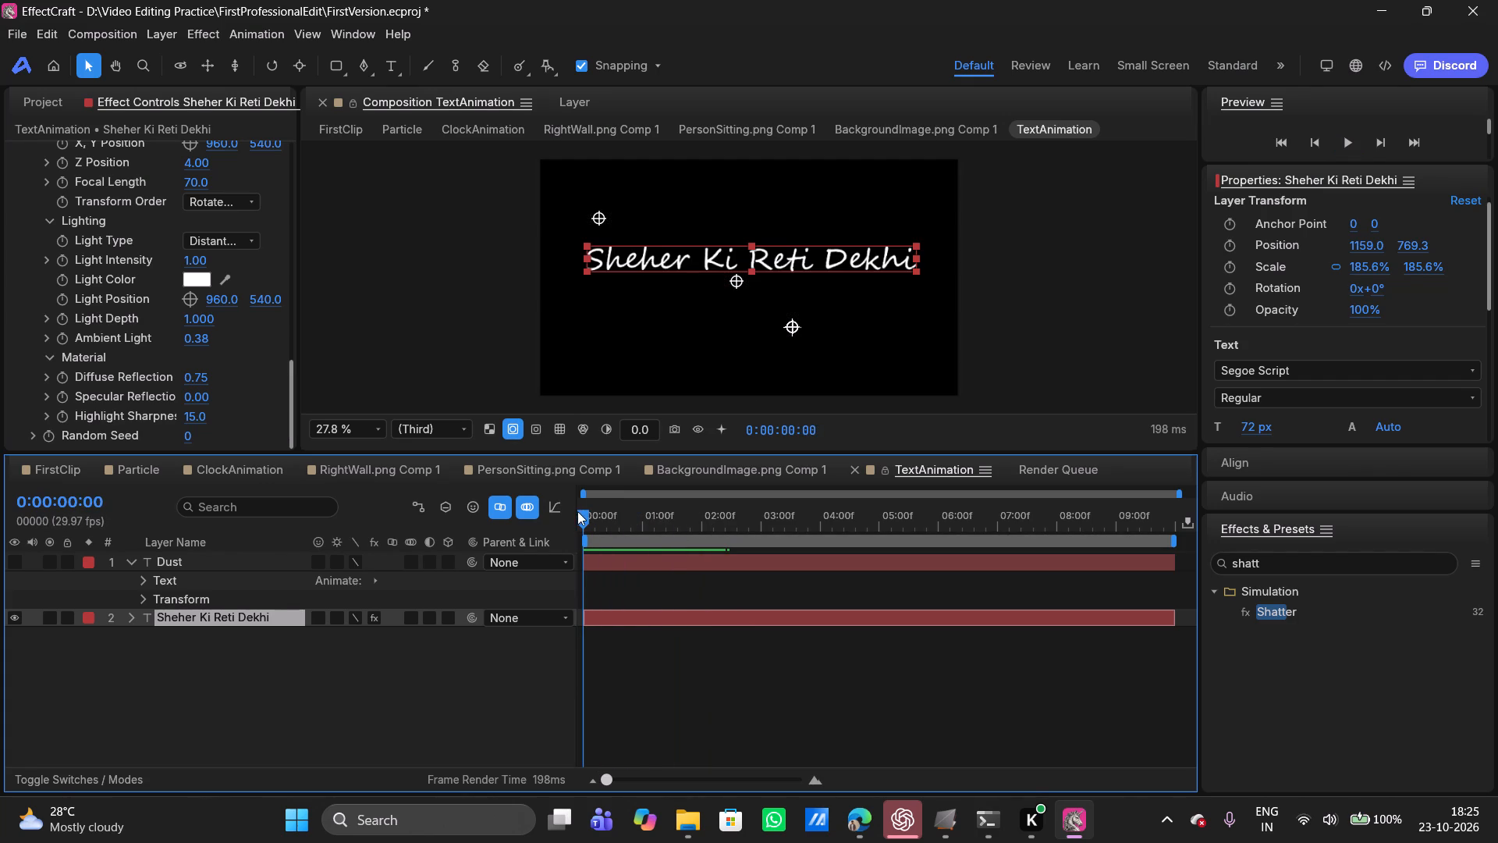
Expand the Sheher Ki Reti Dekhi layer and its Effects group in the timeline and look into its Shatter properties.
click(130, 618)
click(141, 655)
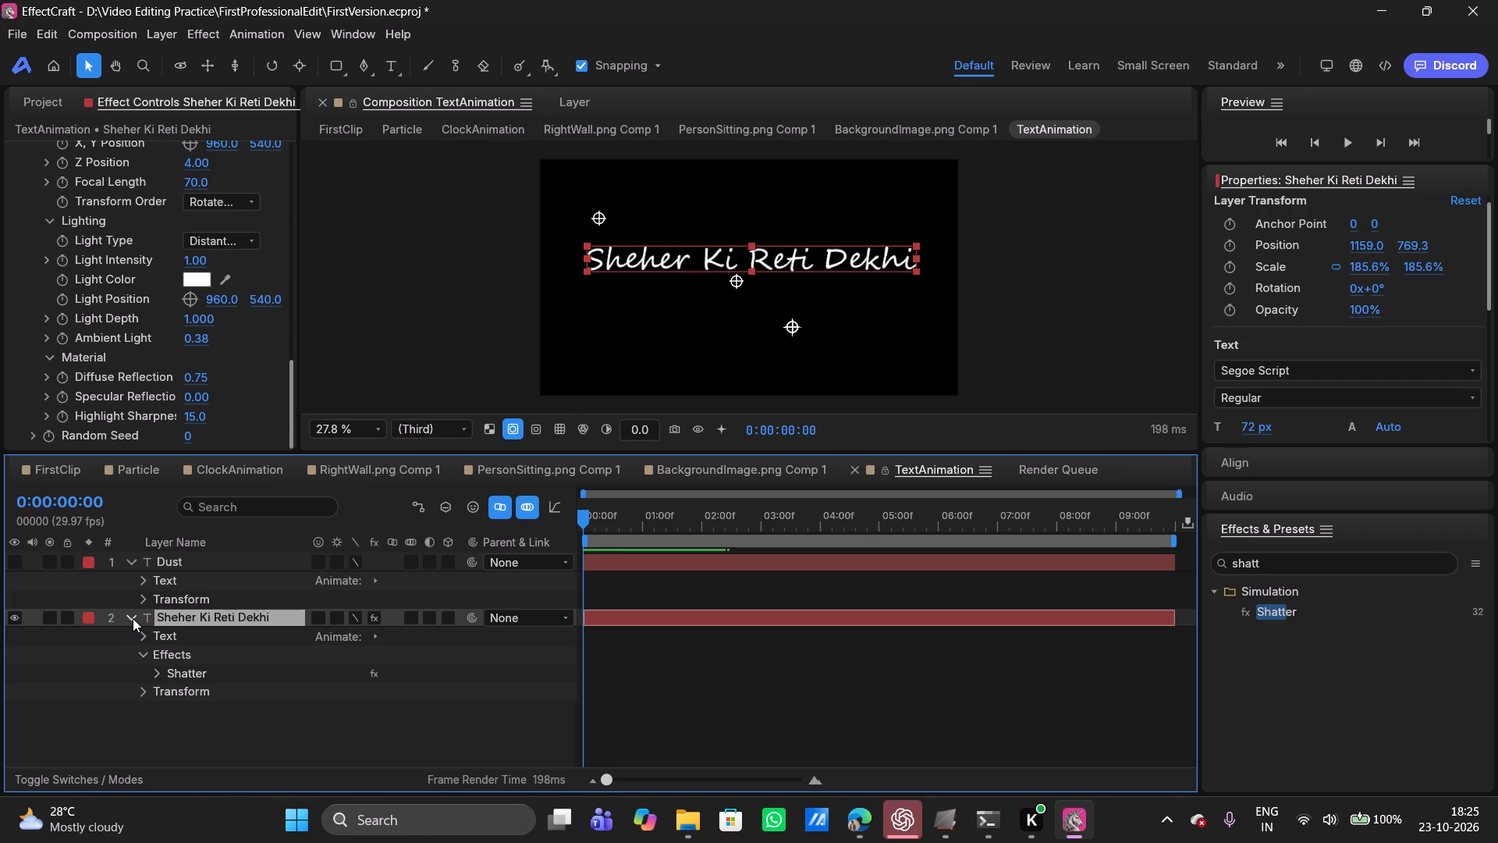
click(133, 618)
click(133, 618)
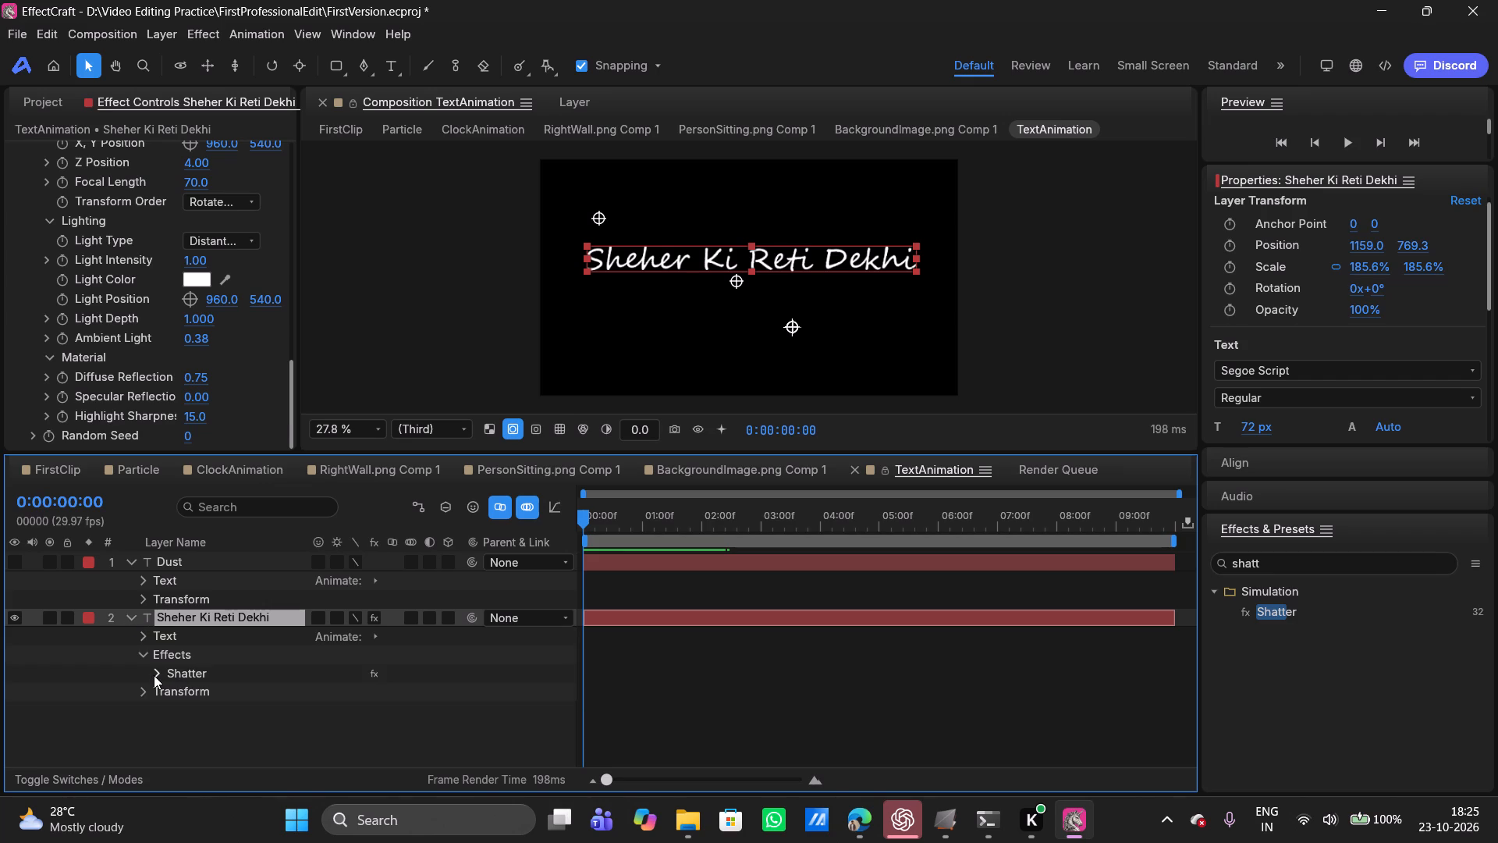
click(154, 675)
click(154, 672)
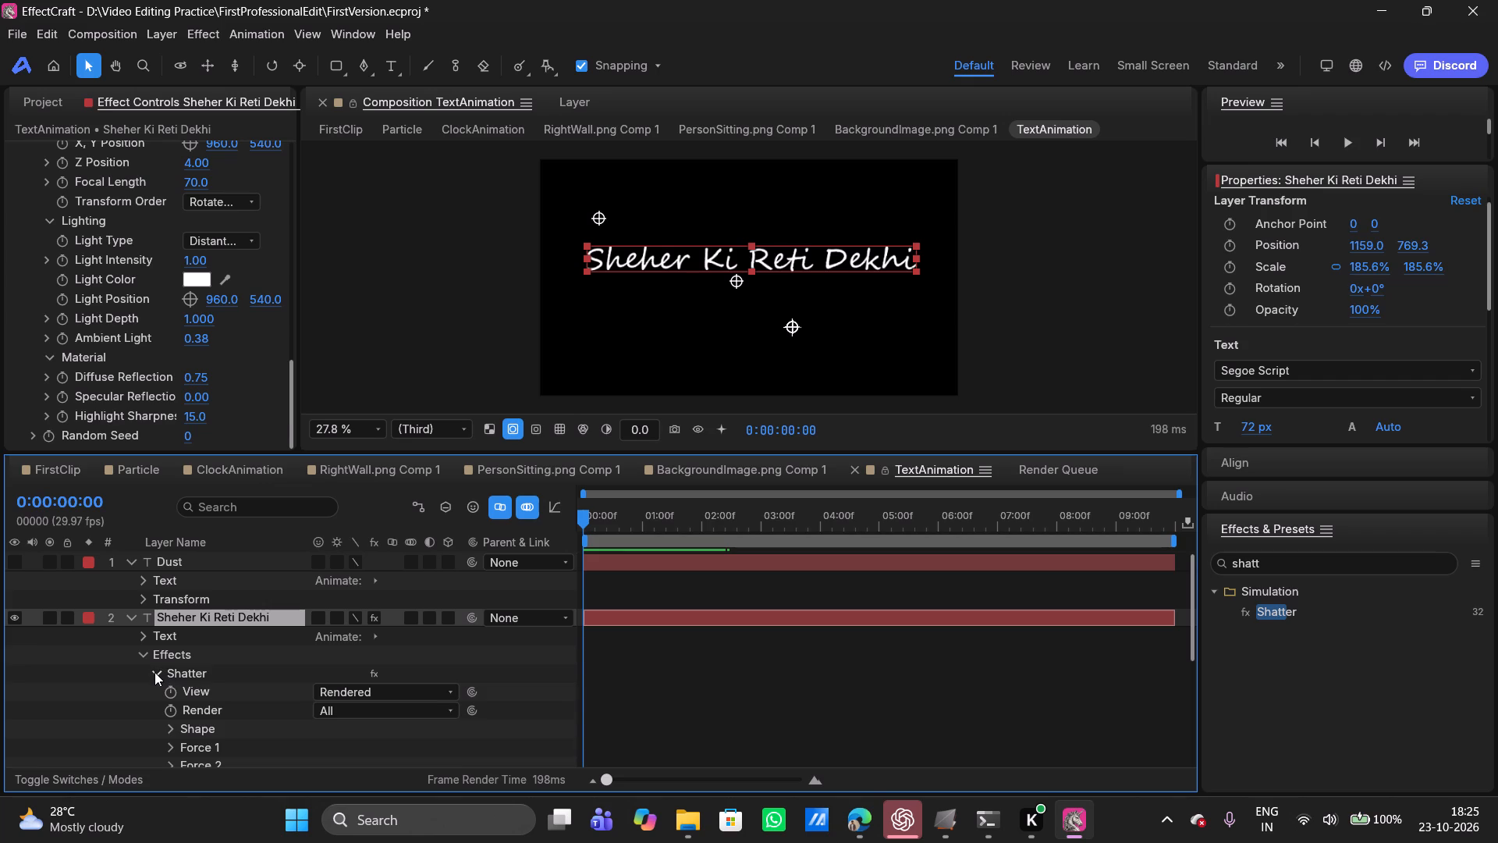
Lower the Gravity in Shatter's Physics settings to 0 and scrub the opening of the animation.
scroll(153, 312, up, 3)
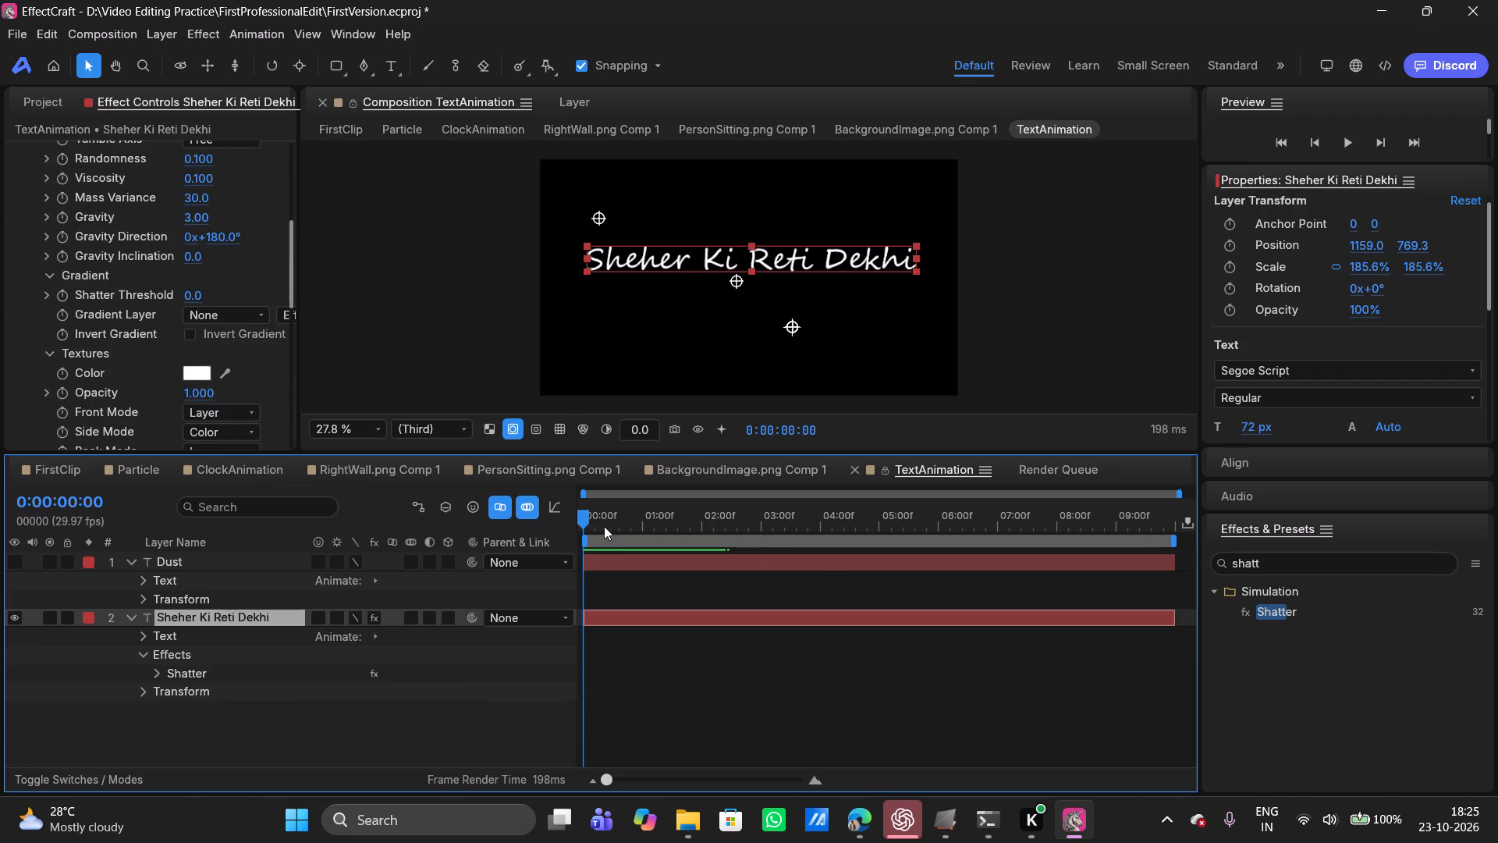
click(588, 520)
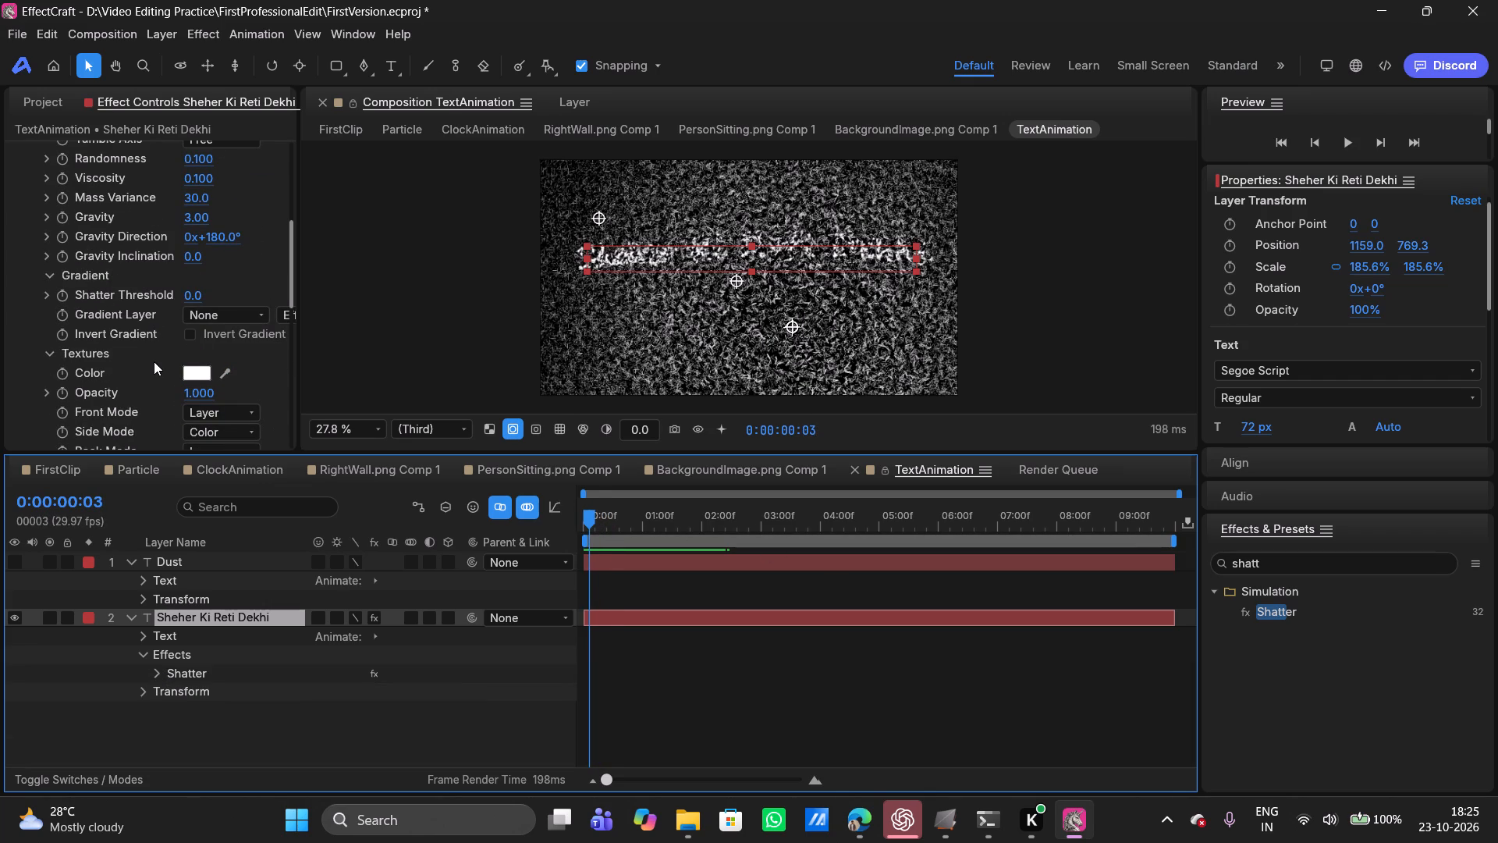
scroll(154, 361, up, 2)
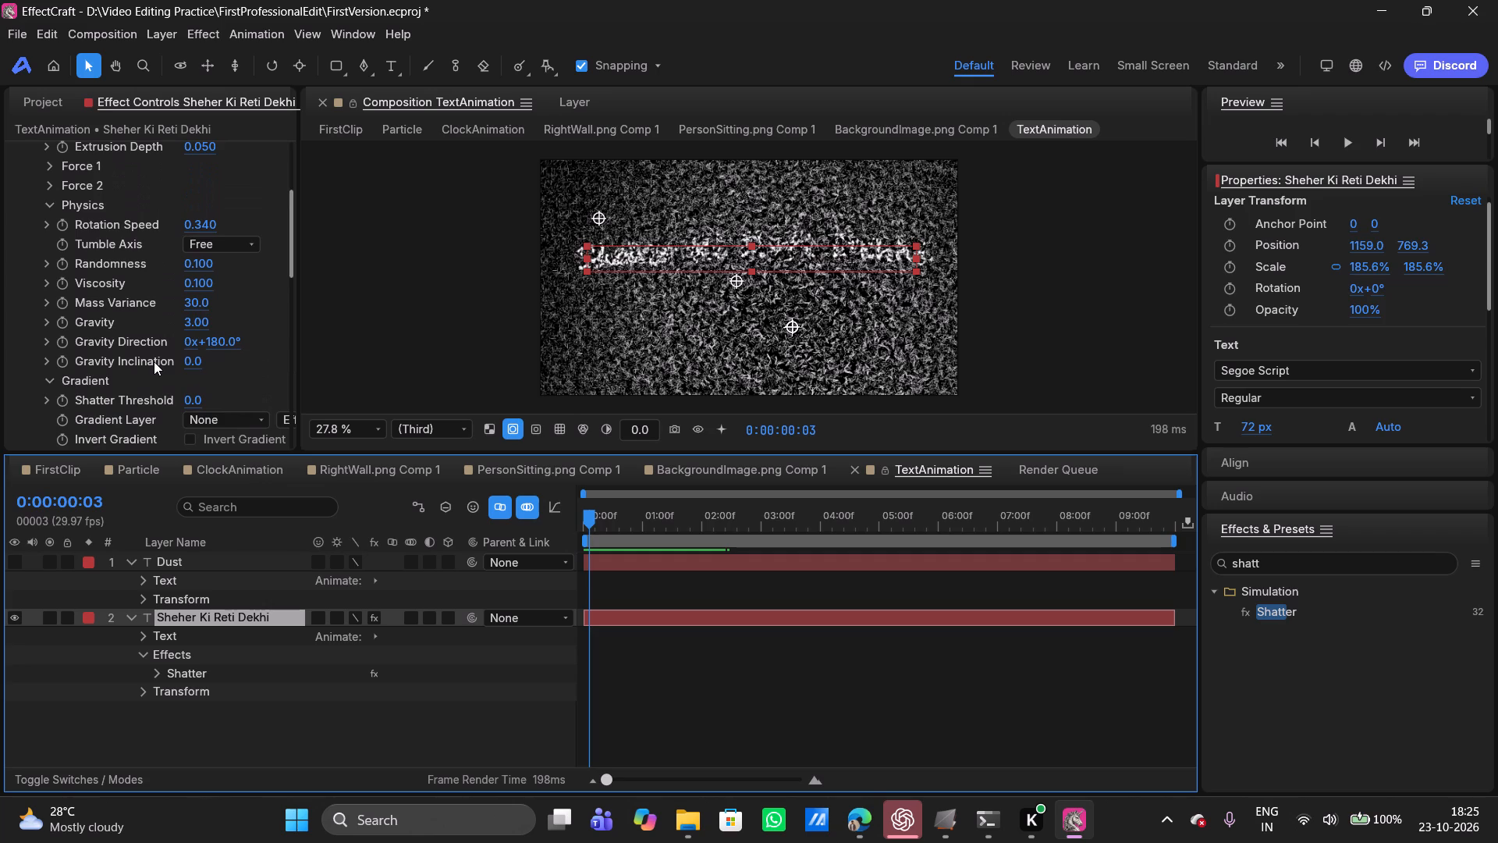
drag(203, 323, 187, 325)
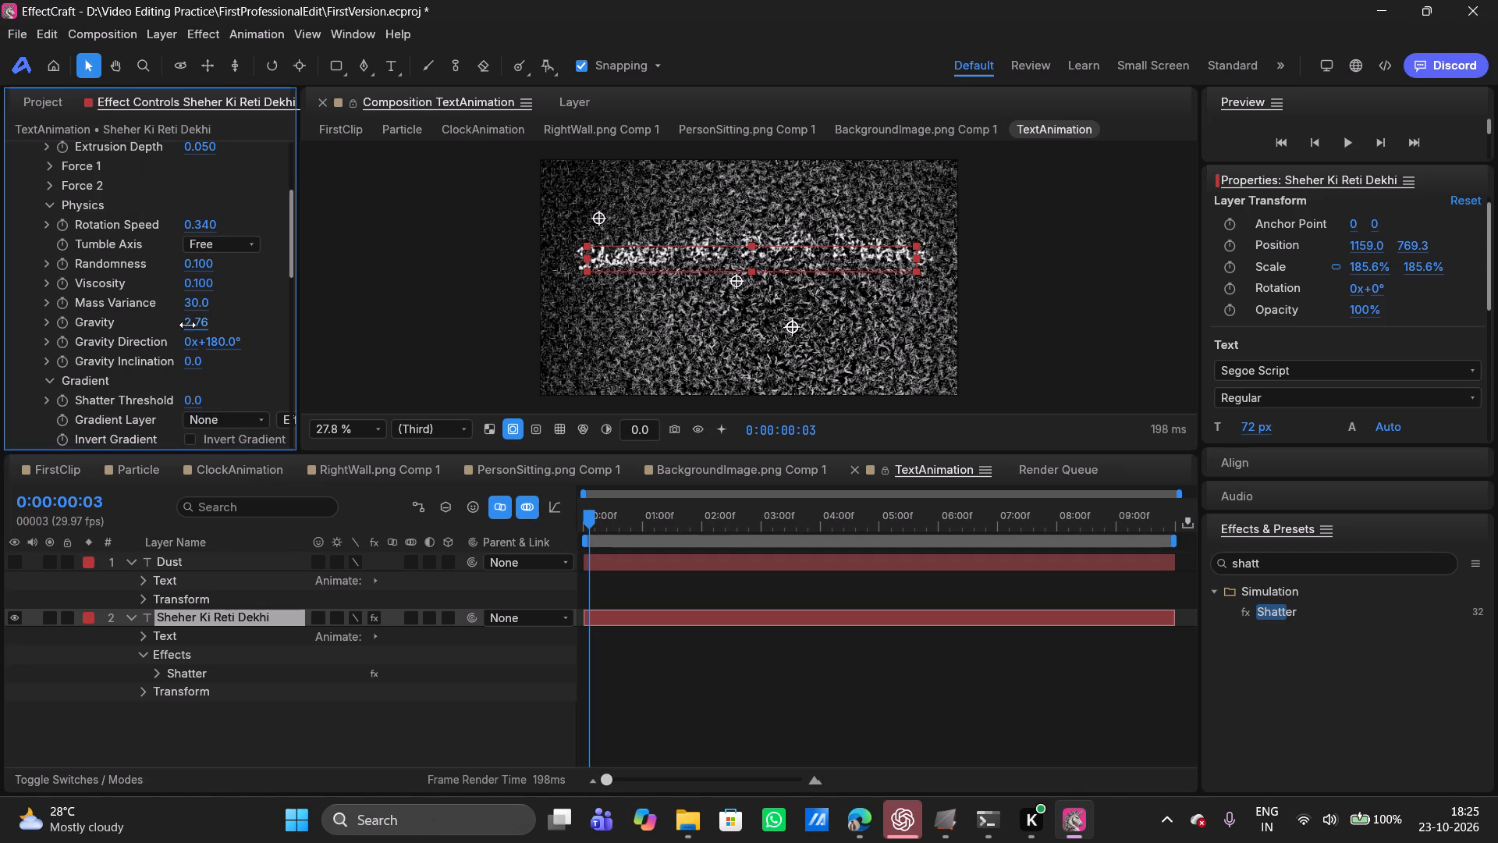
drag(187, 325, 140, 324)
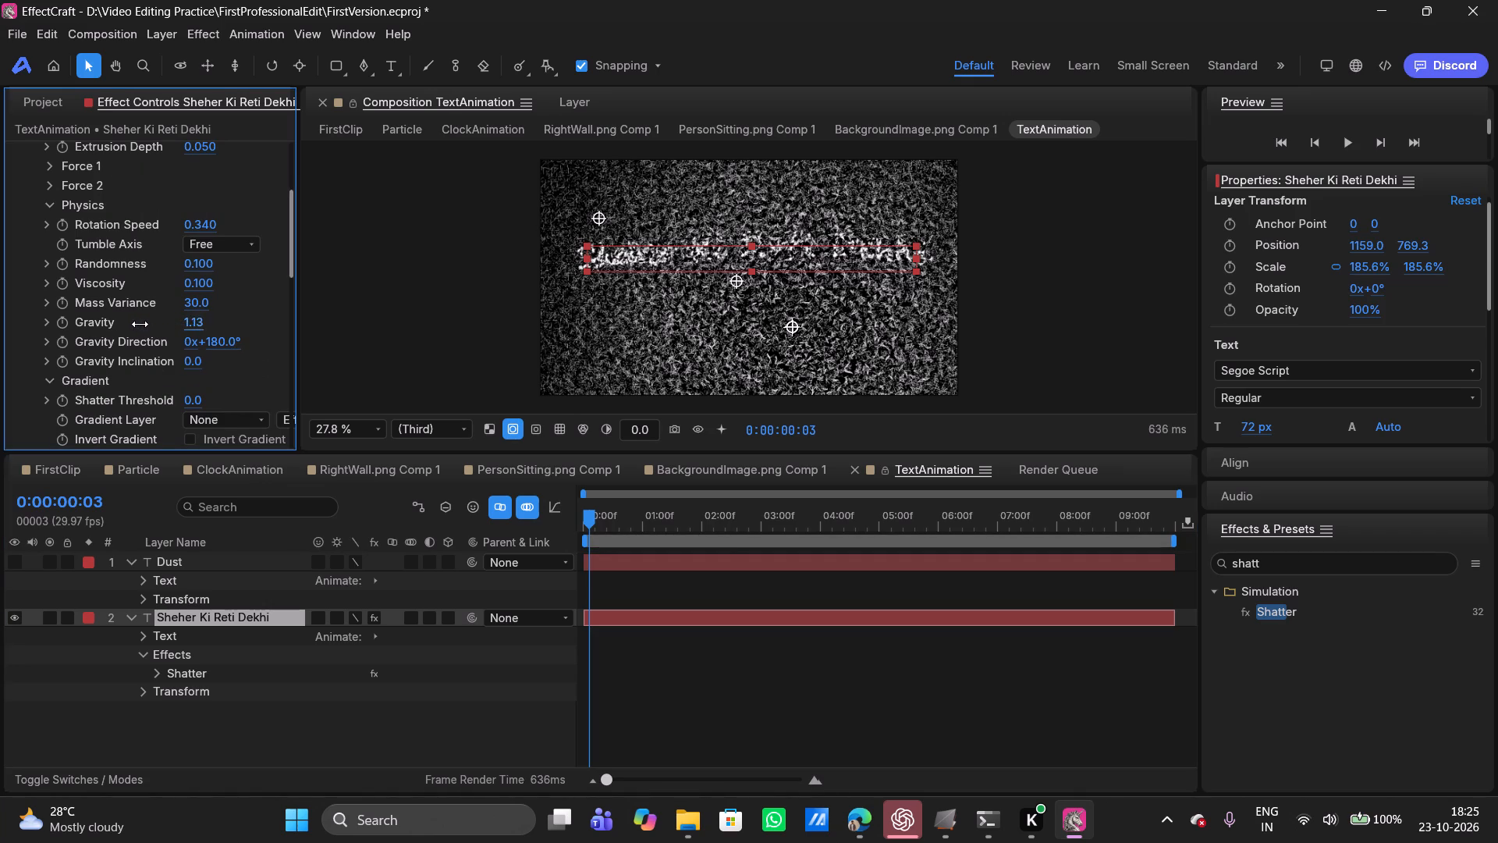
drag(140, 324, 73, 325)
drag(584, 524, 598, 524)
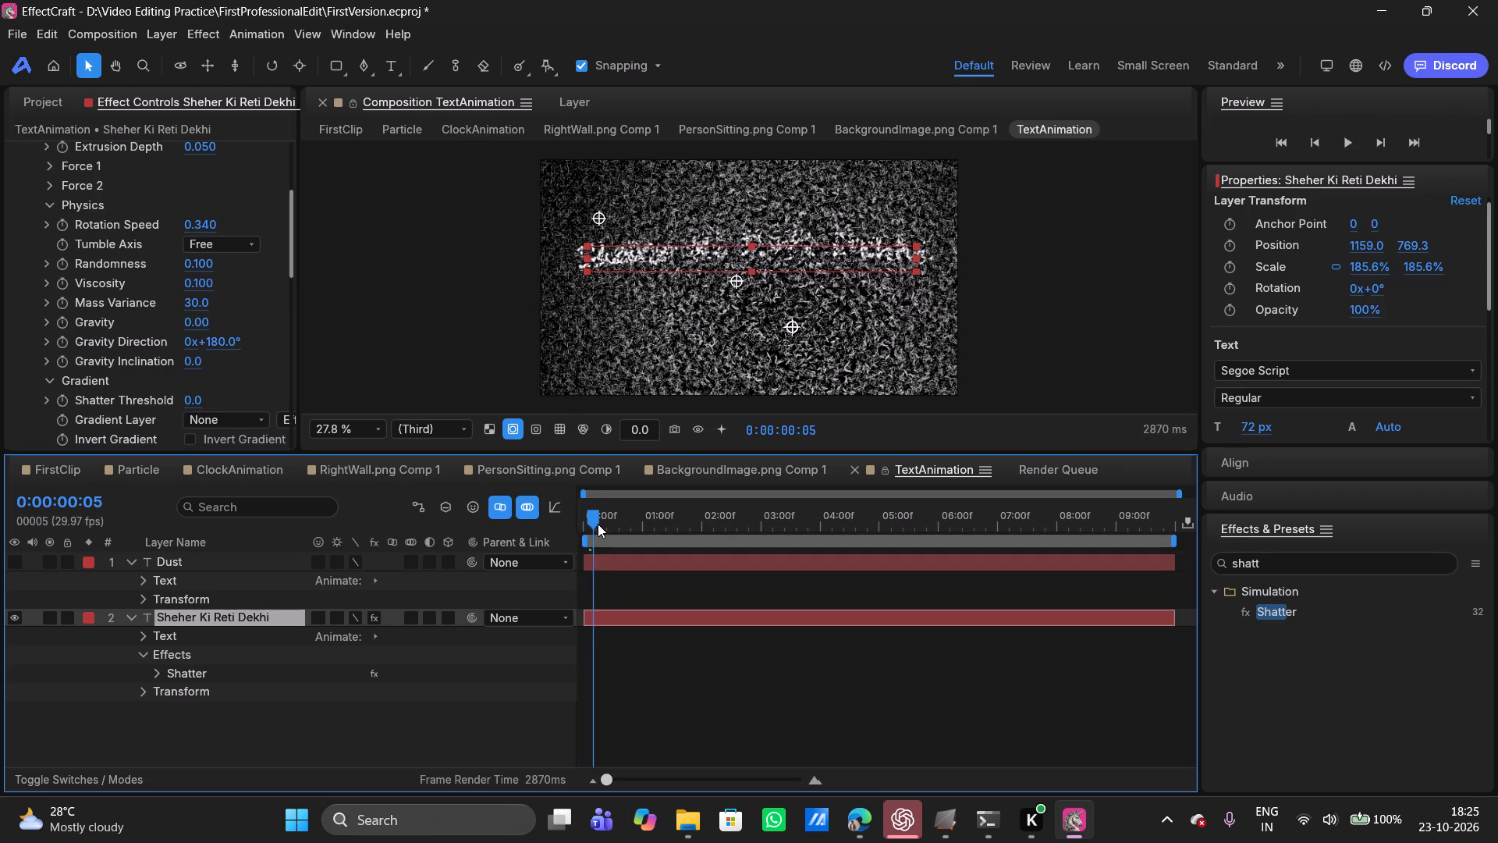
drag(598, 524, 658, 517)
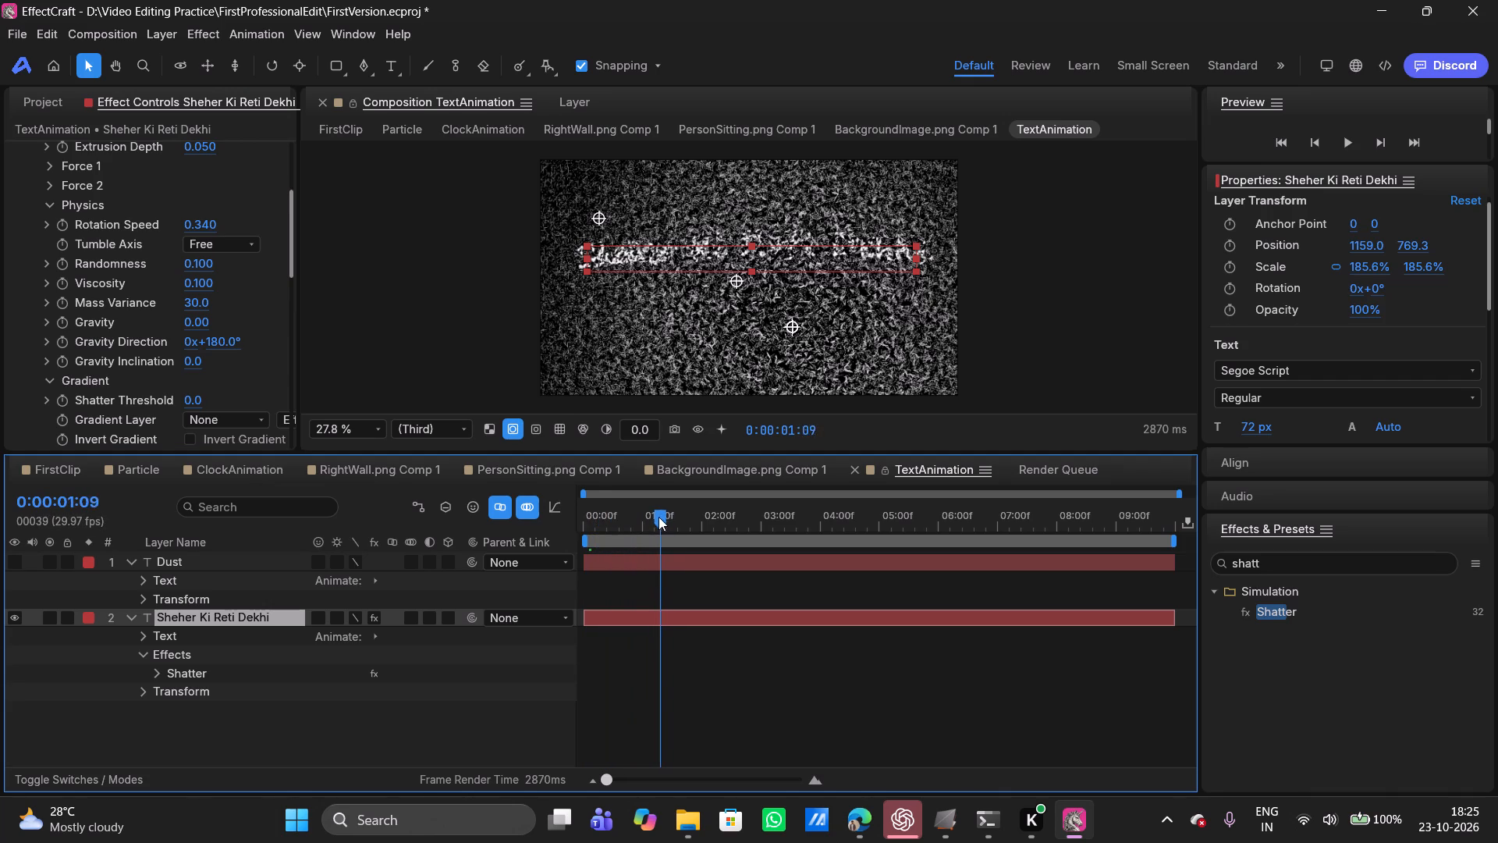
drag(658, 517, 564, 518)
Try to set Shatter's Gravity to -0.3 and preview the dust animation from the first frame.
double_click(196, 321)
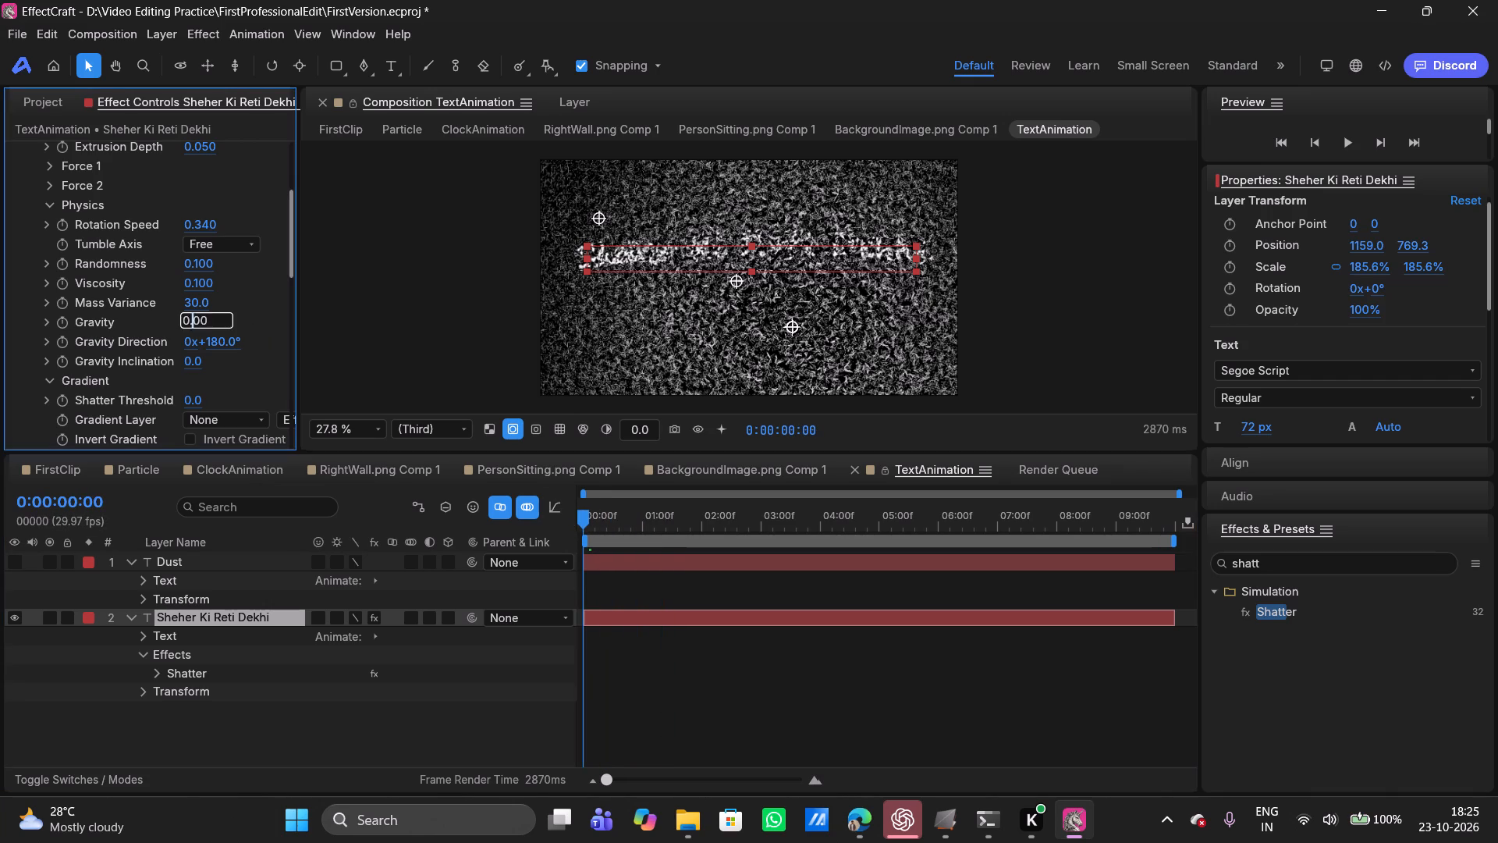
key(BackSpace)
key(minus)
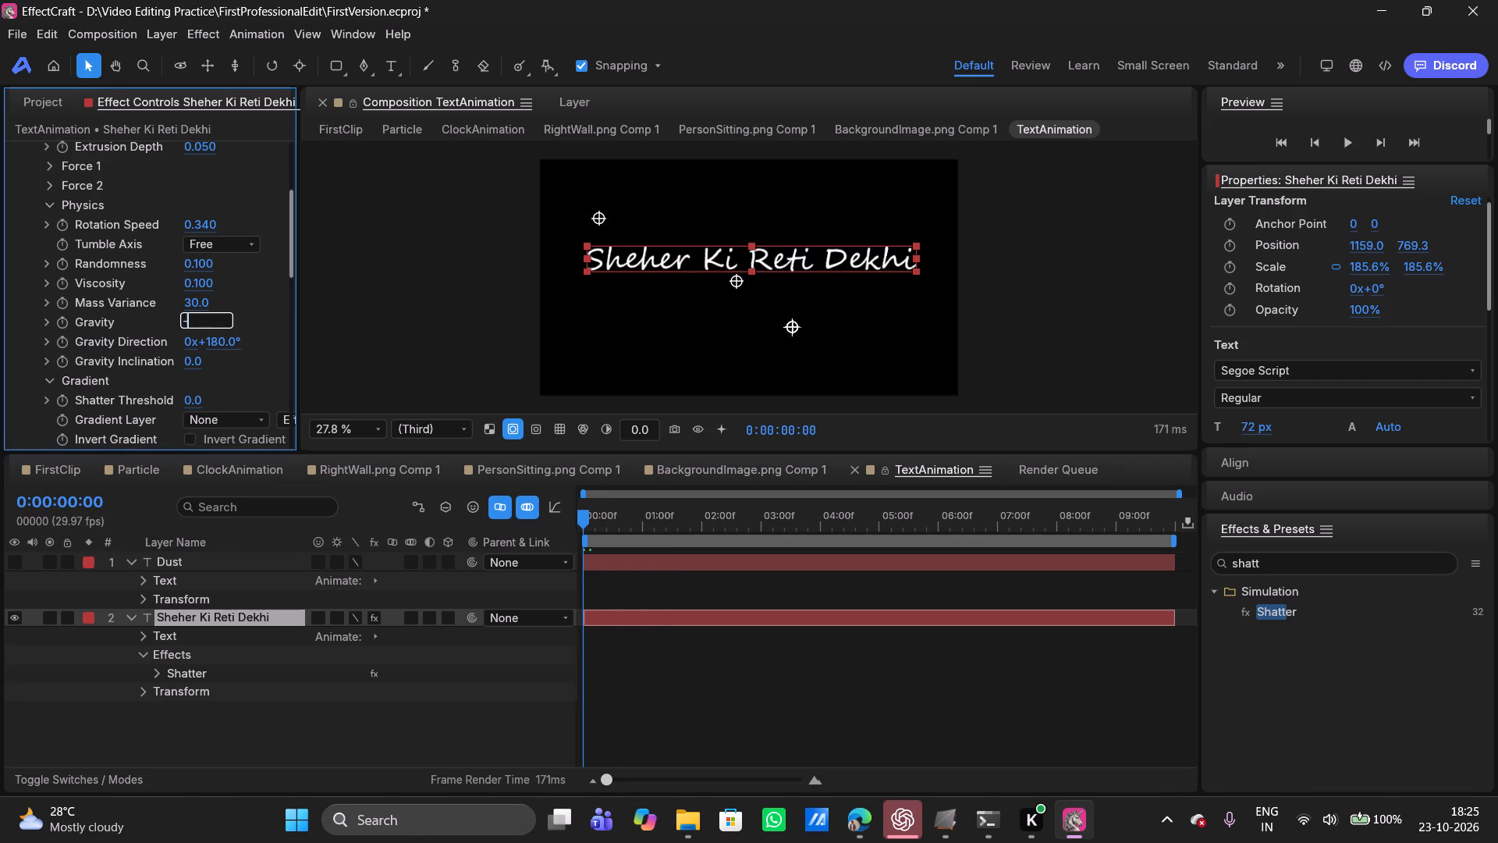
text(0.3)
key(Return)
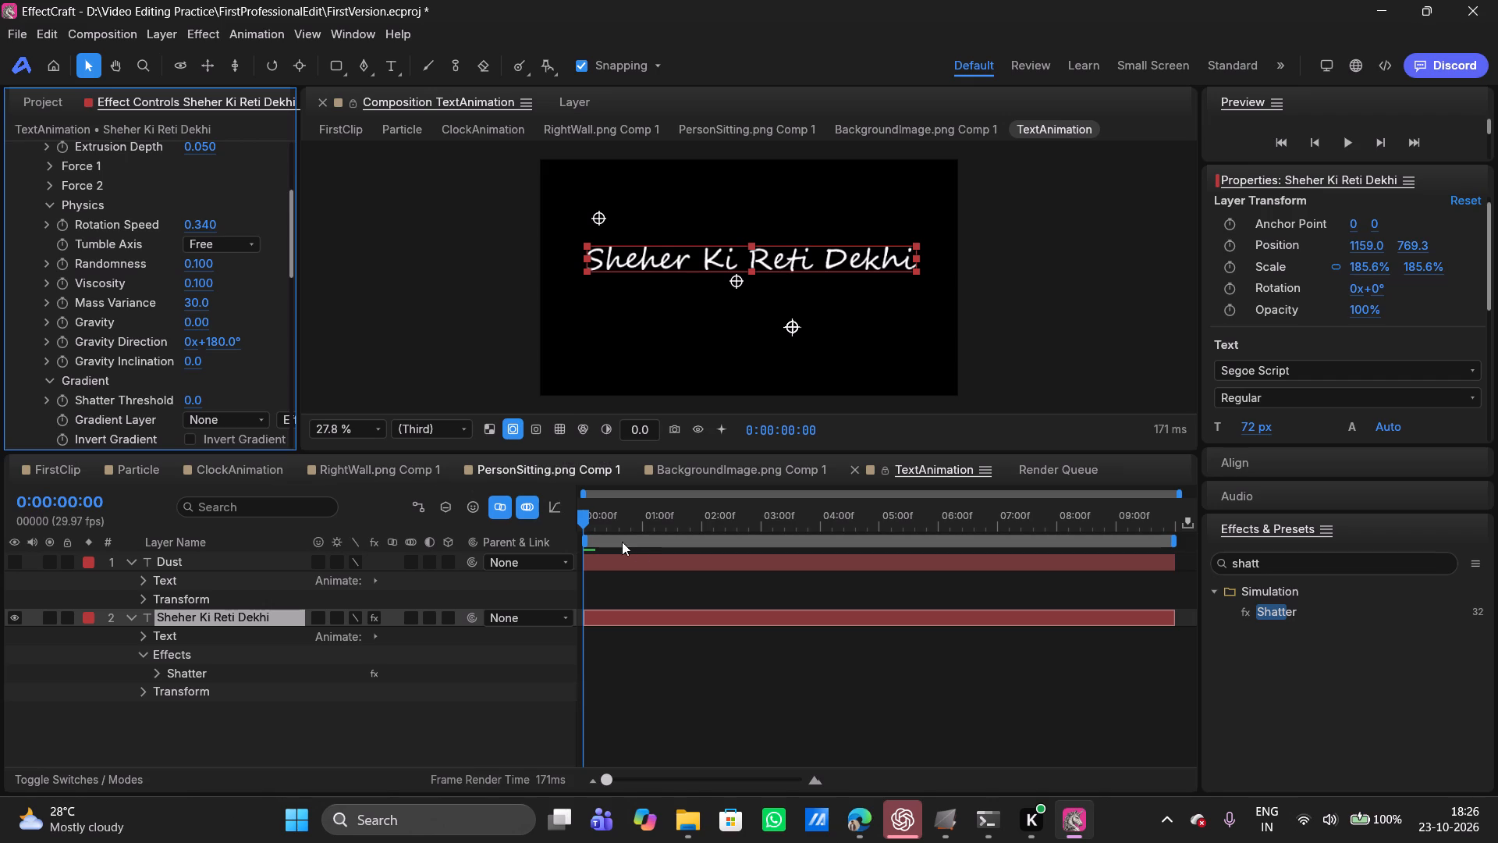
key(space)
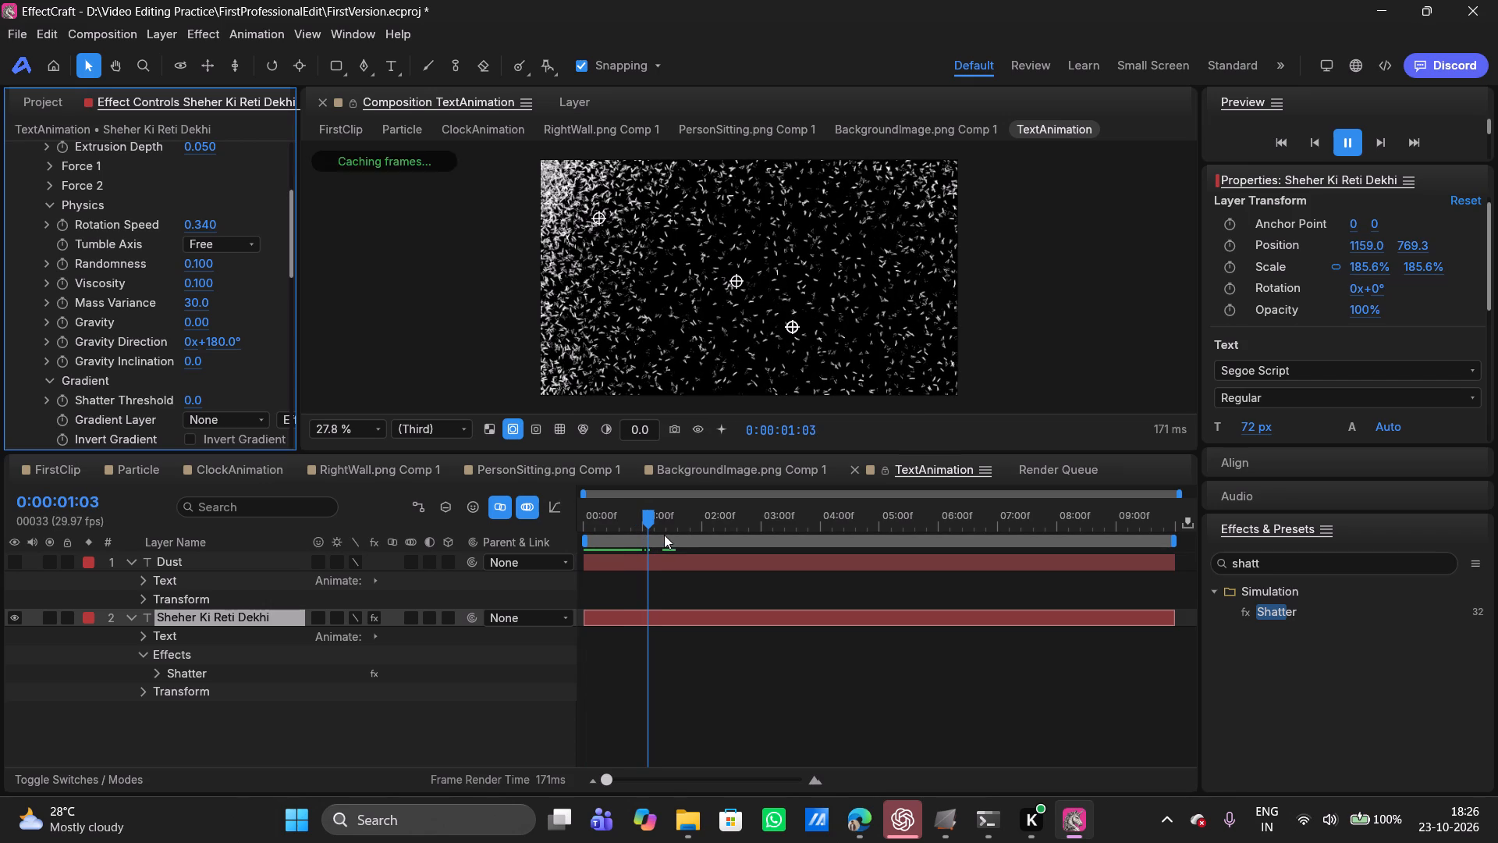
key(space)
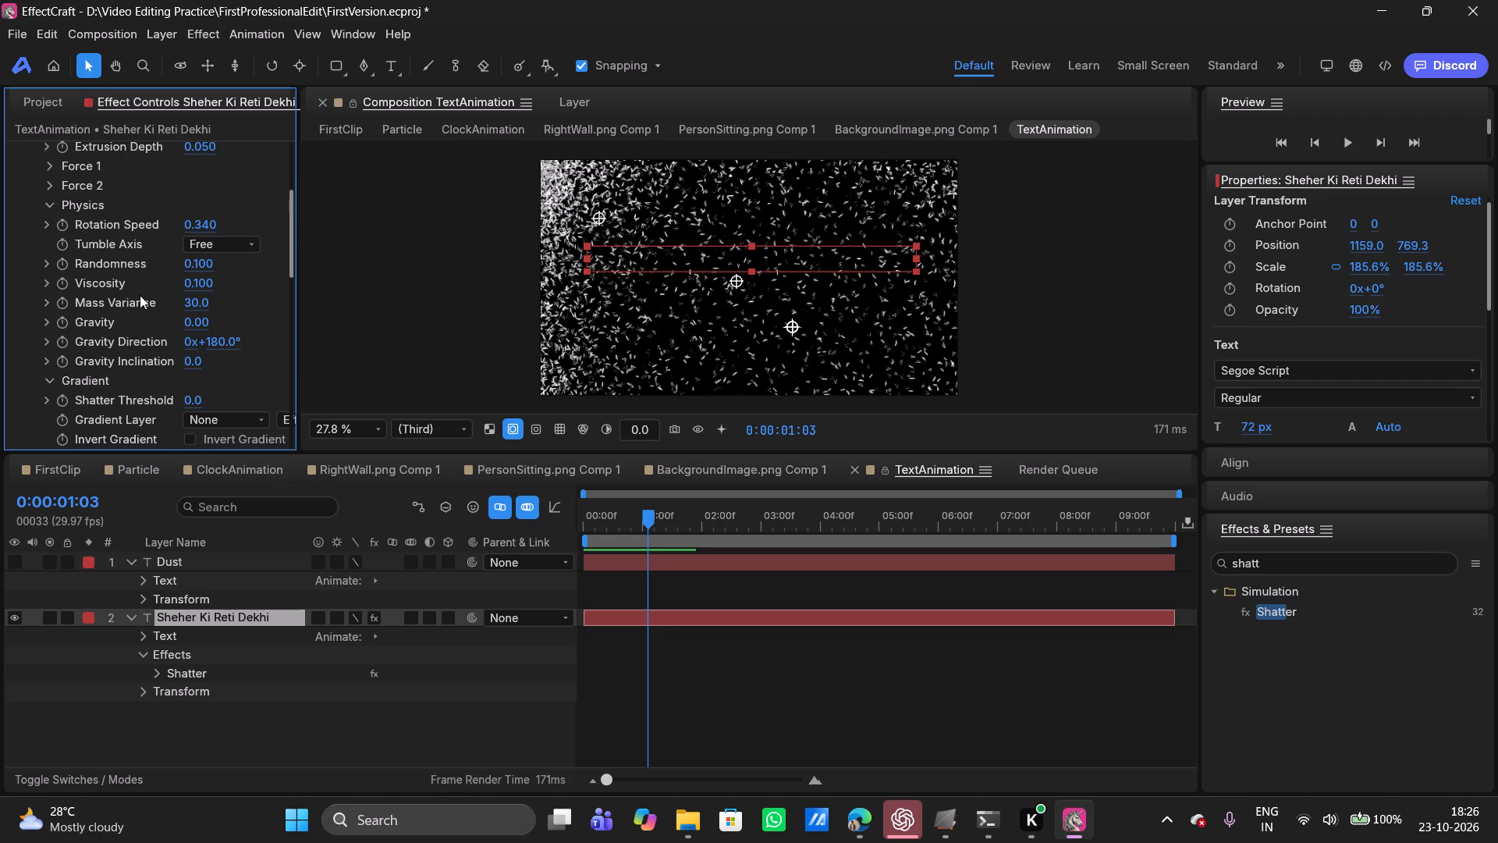
Collapse Shatter's Physics, Gradient and Textures groups.
scroll(140, 295, up, 1)
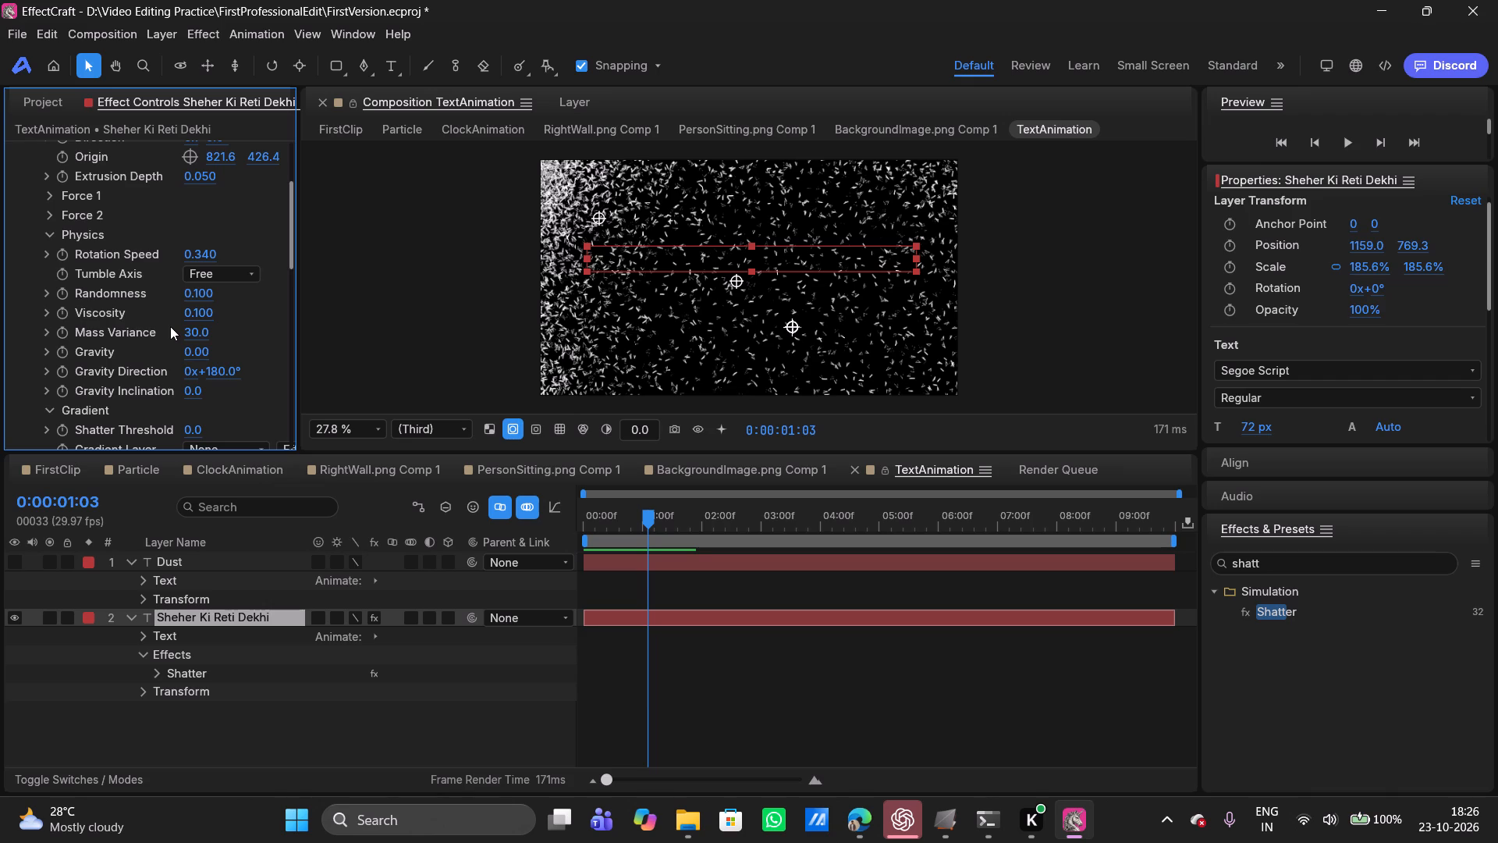
scroll(88, 264, up, 1)
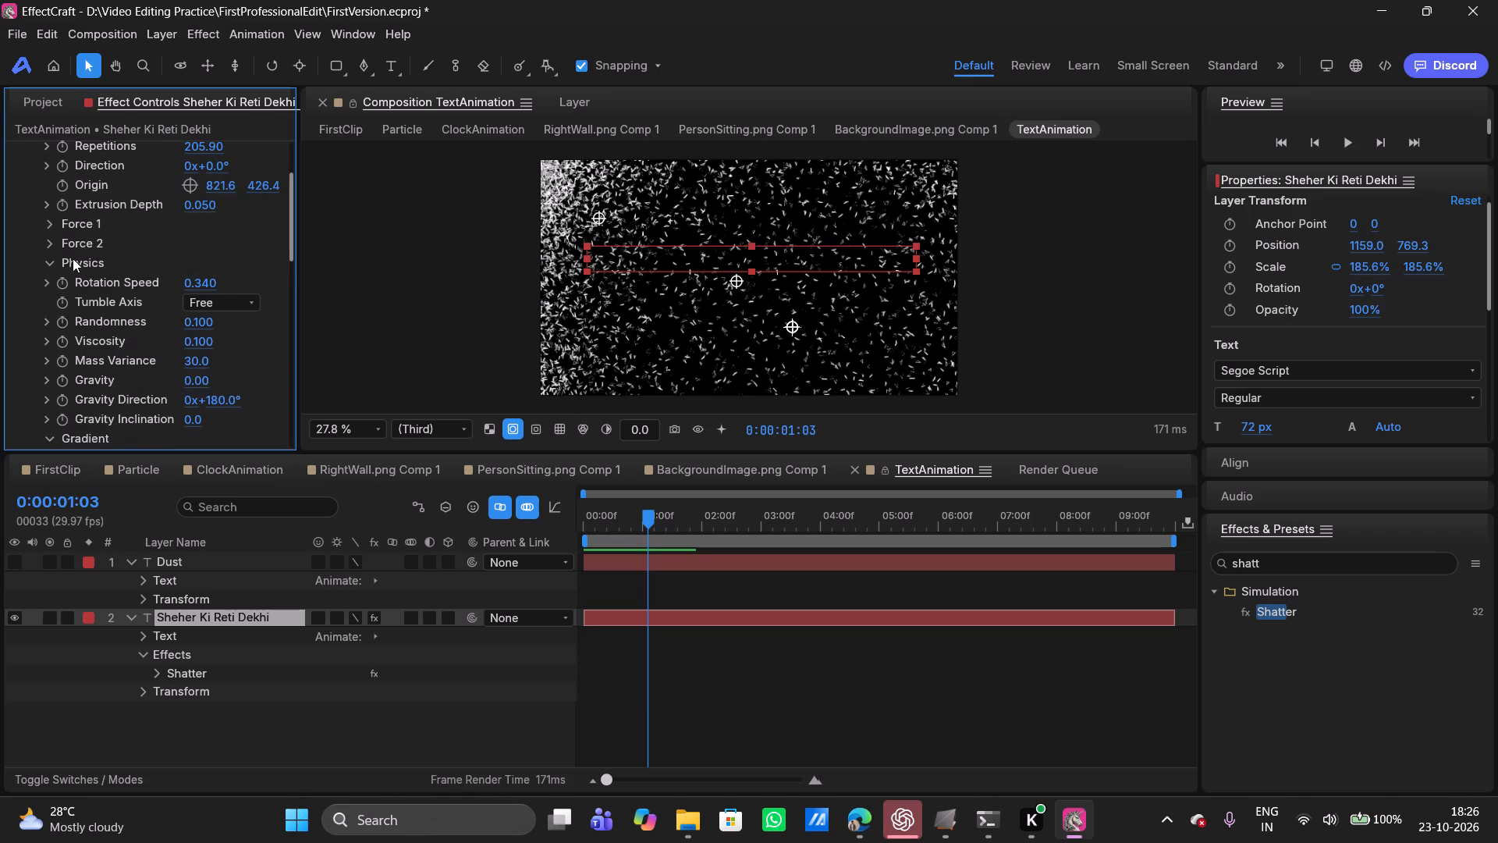
click(50, 264)
scroll(50, 264, up, 1)
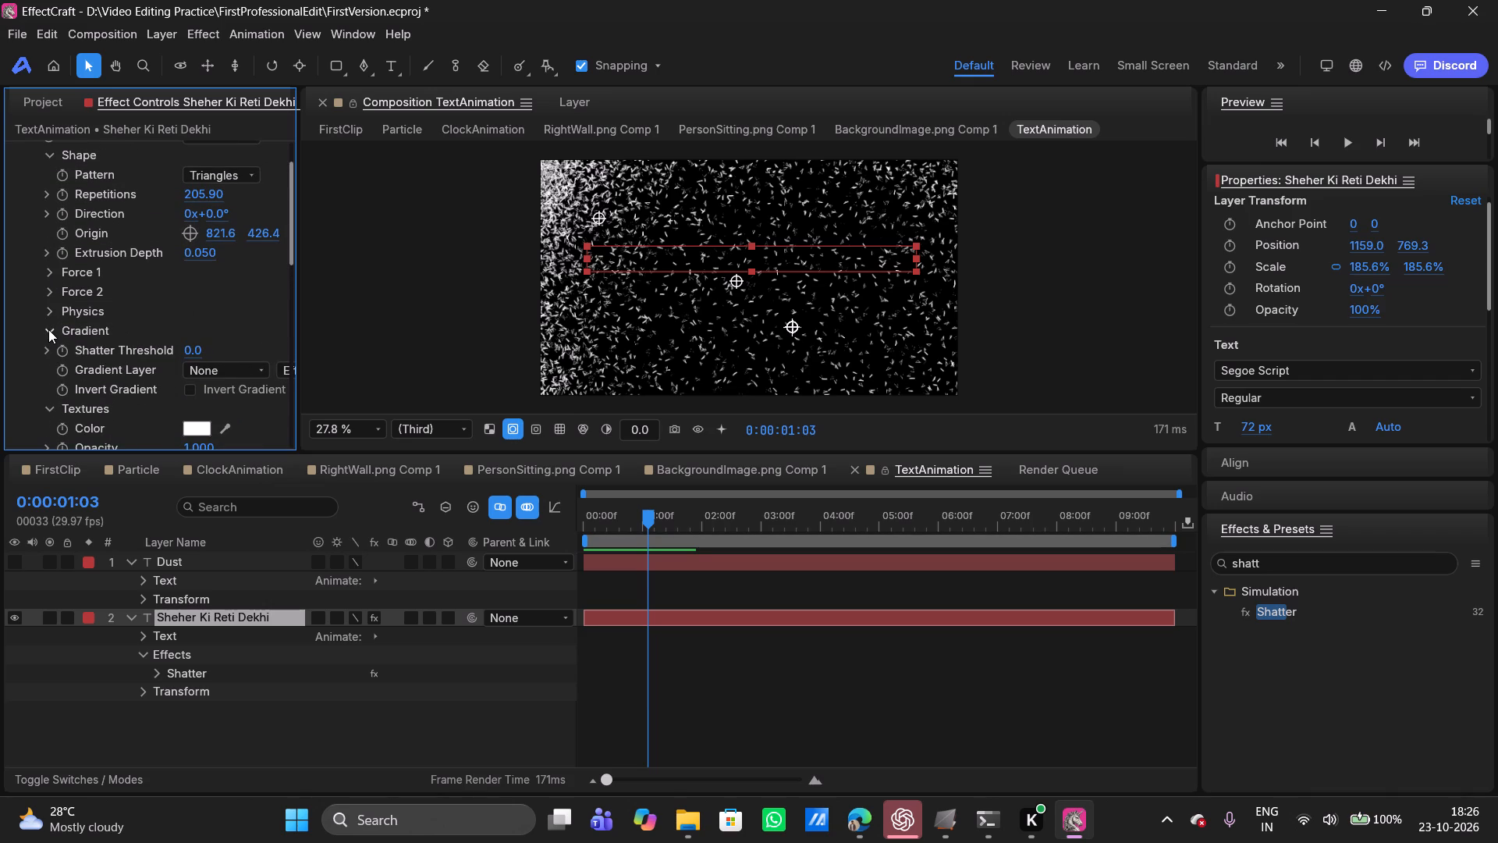
click(48, 329)
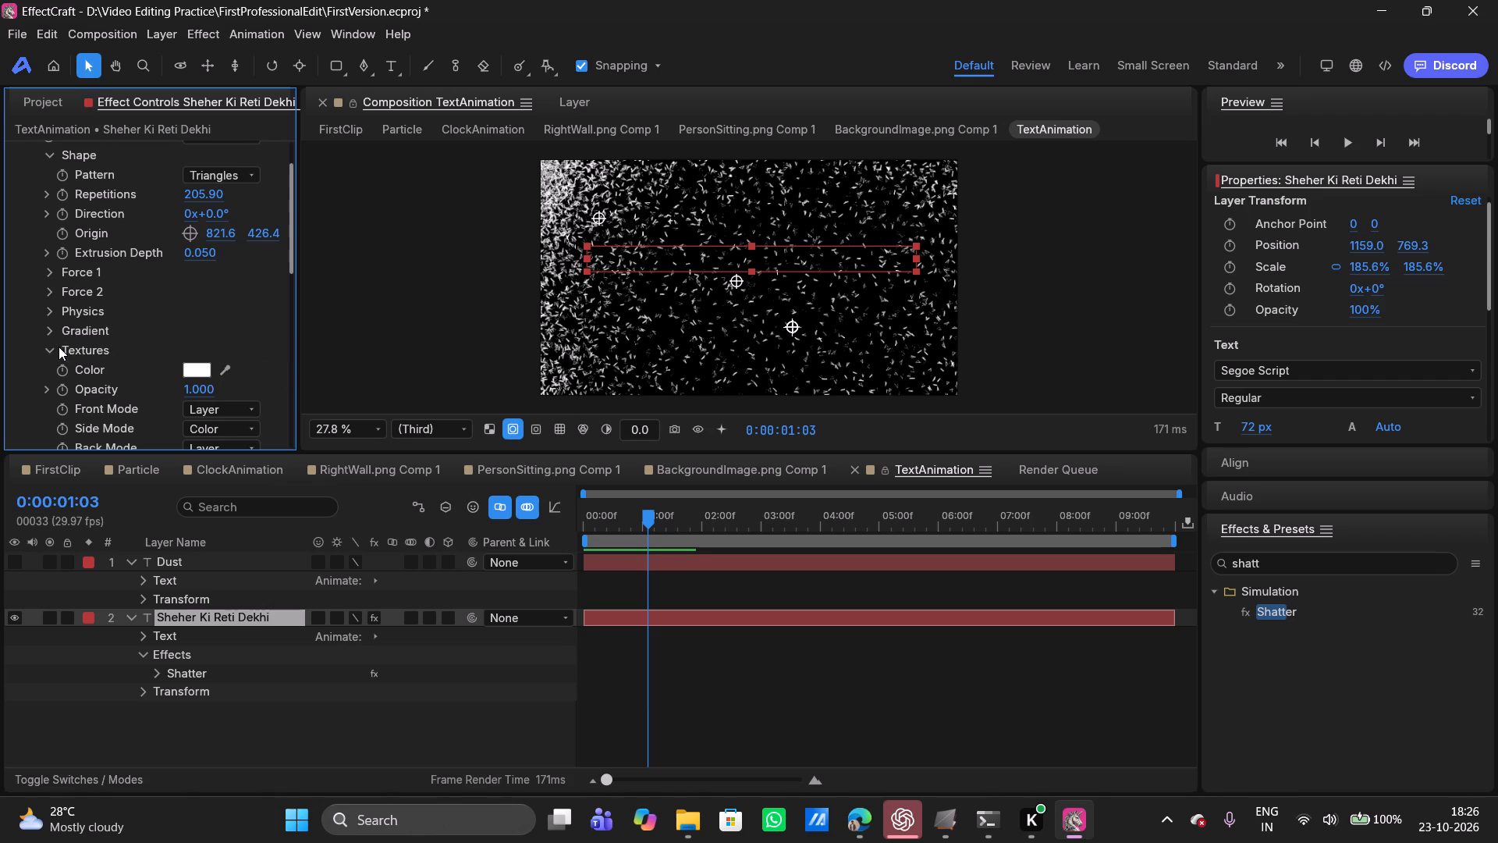
click(51, 349)
Expand Shatter's Force 1 and Force 2 groups to examine their position, depth, radius and strength settings.
scroll(55, 392, up, 1)
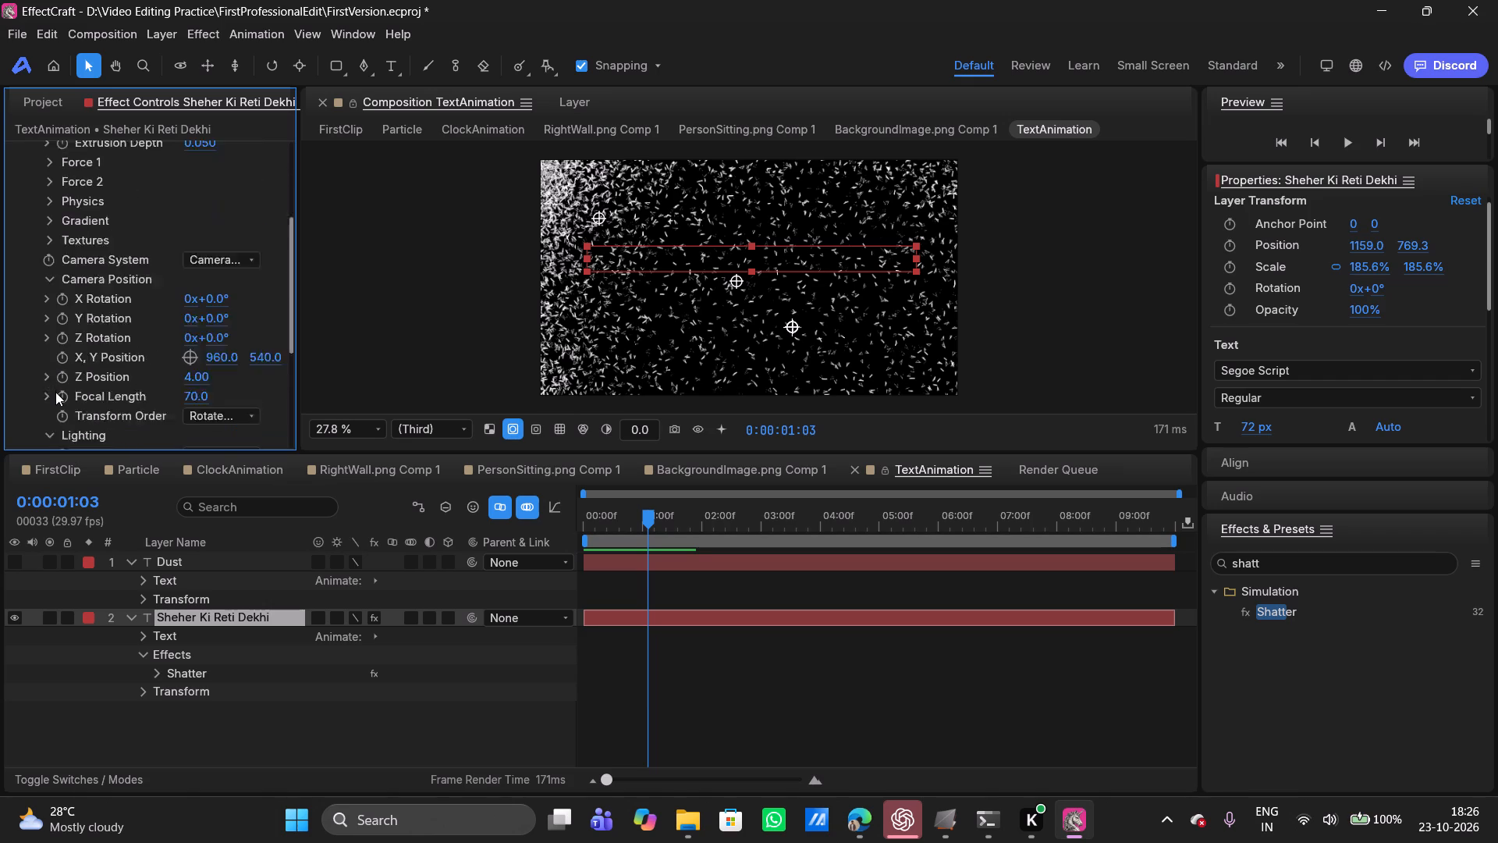
scroll(55, 392, up, 1)
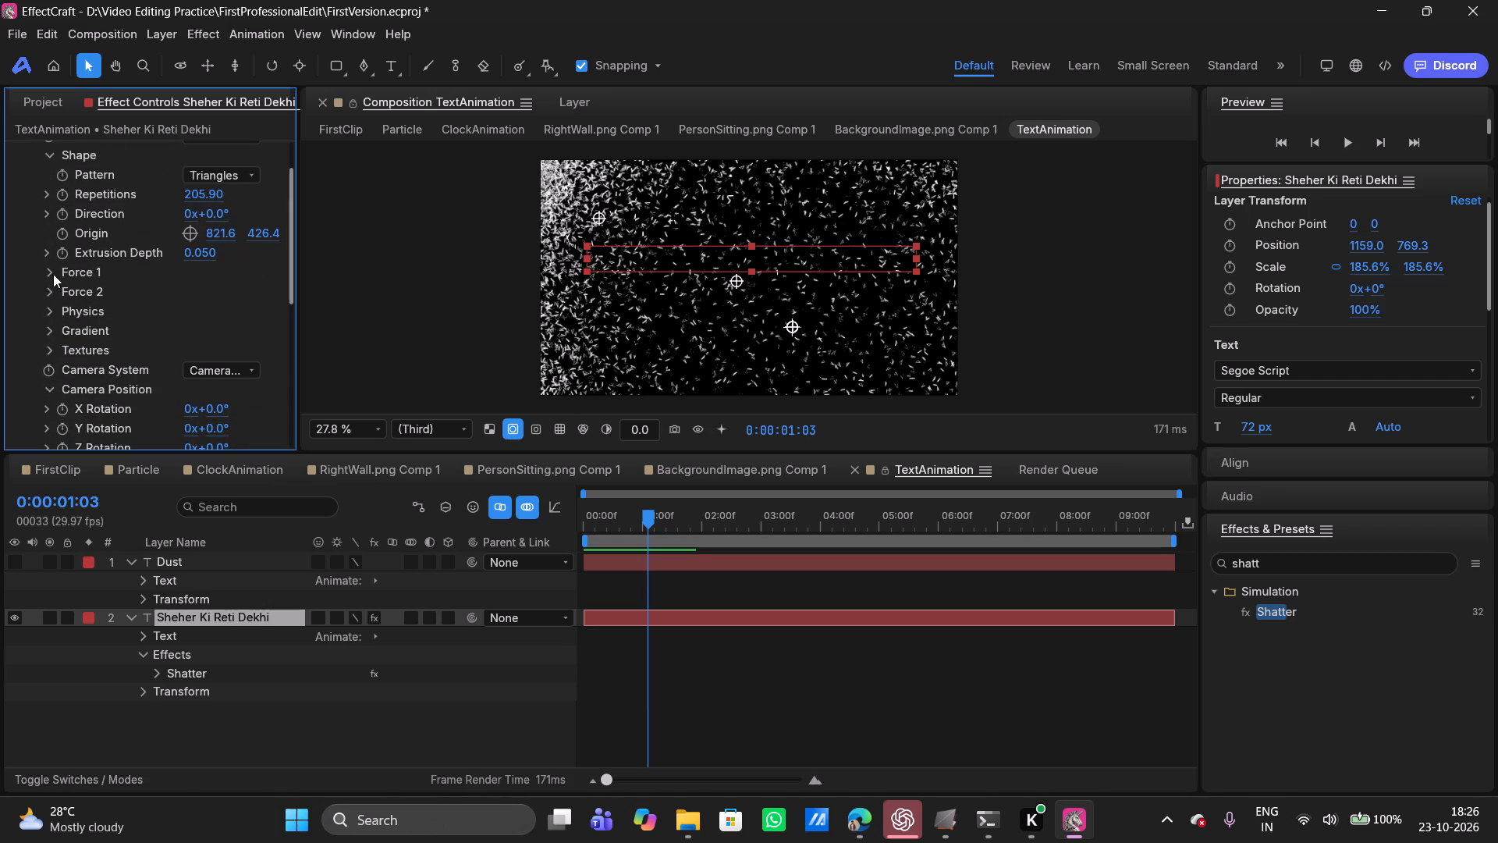
click(50, 273)
click(53, 368)
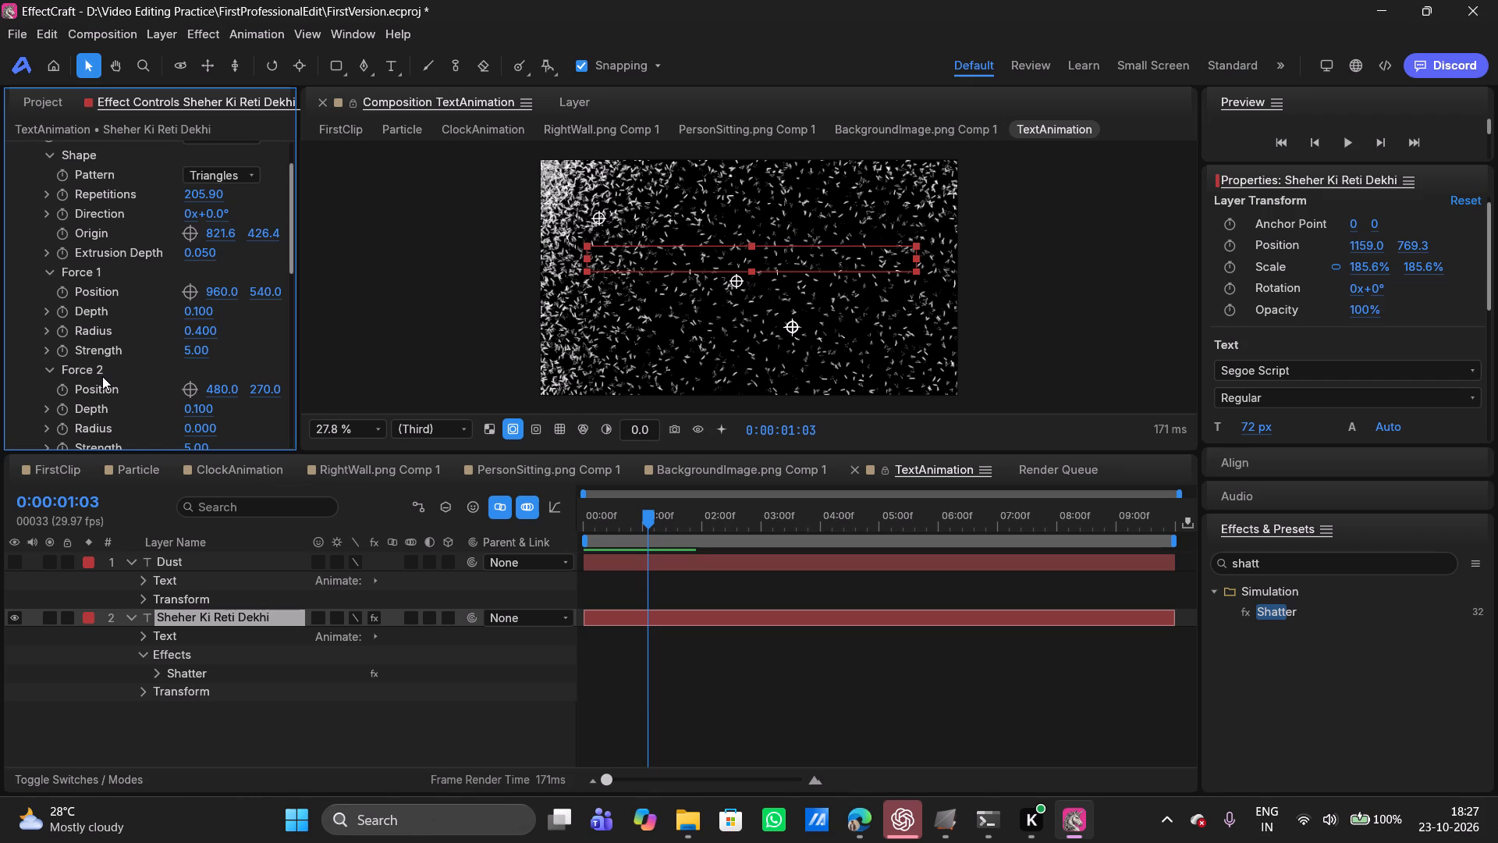
scroll(102, 376, down, 1)
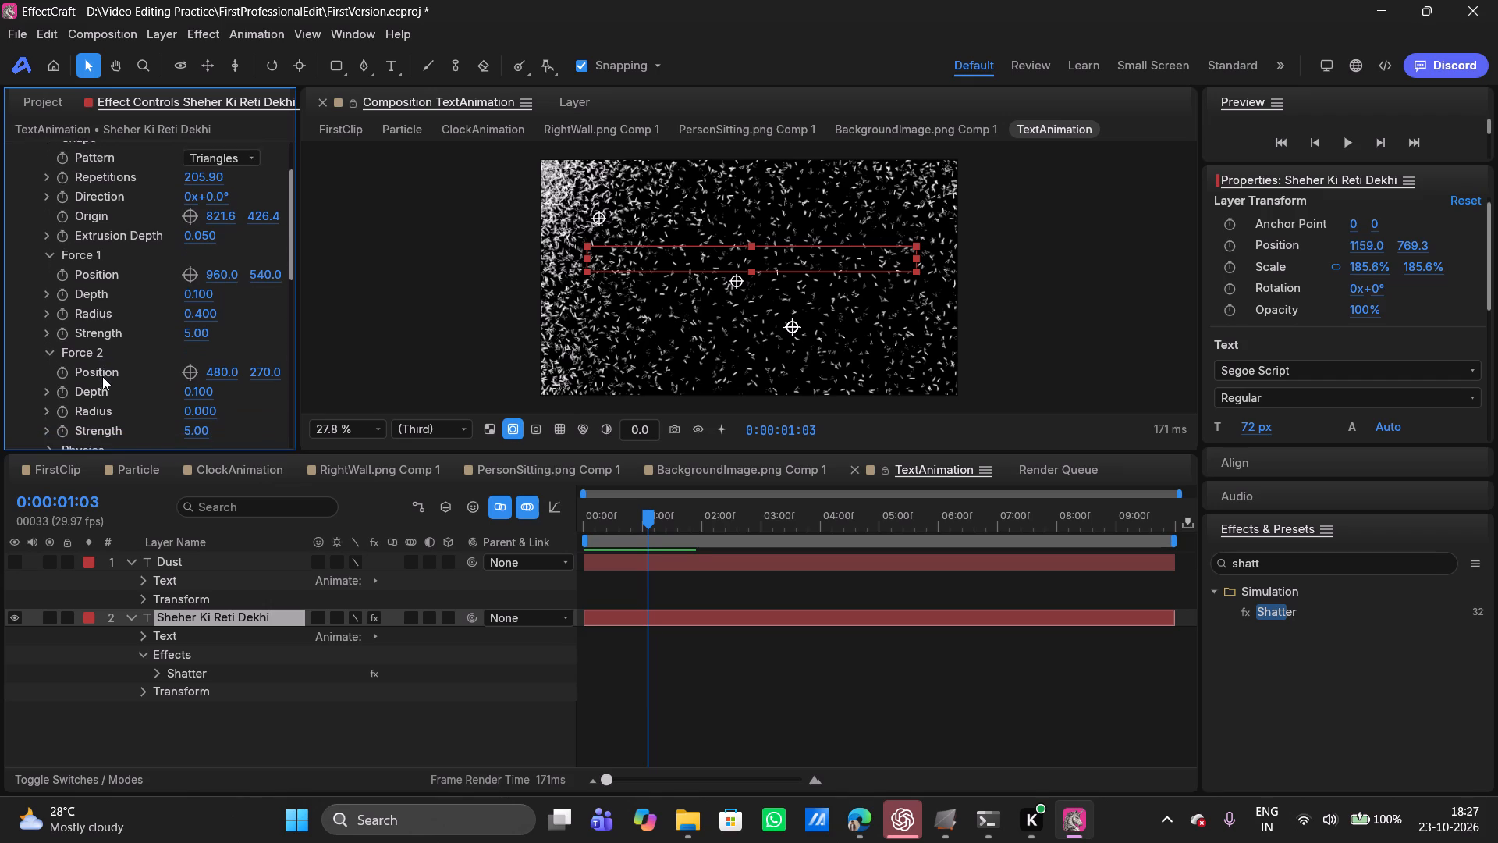
scroll(102, 376, down, 1)
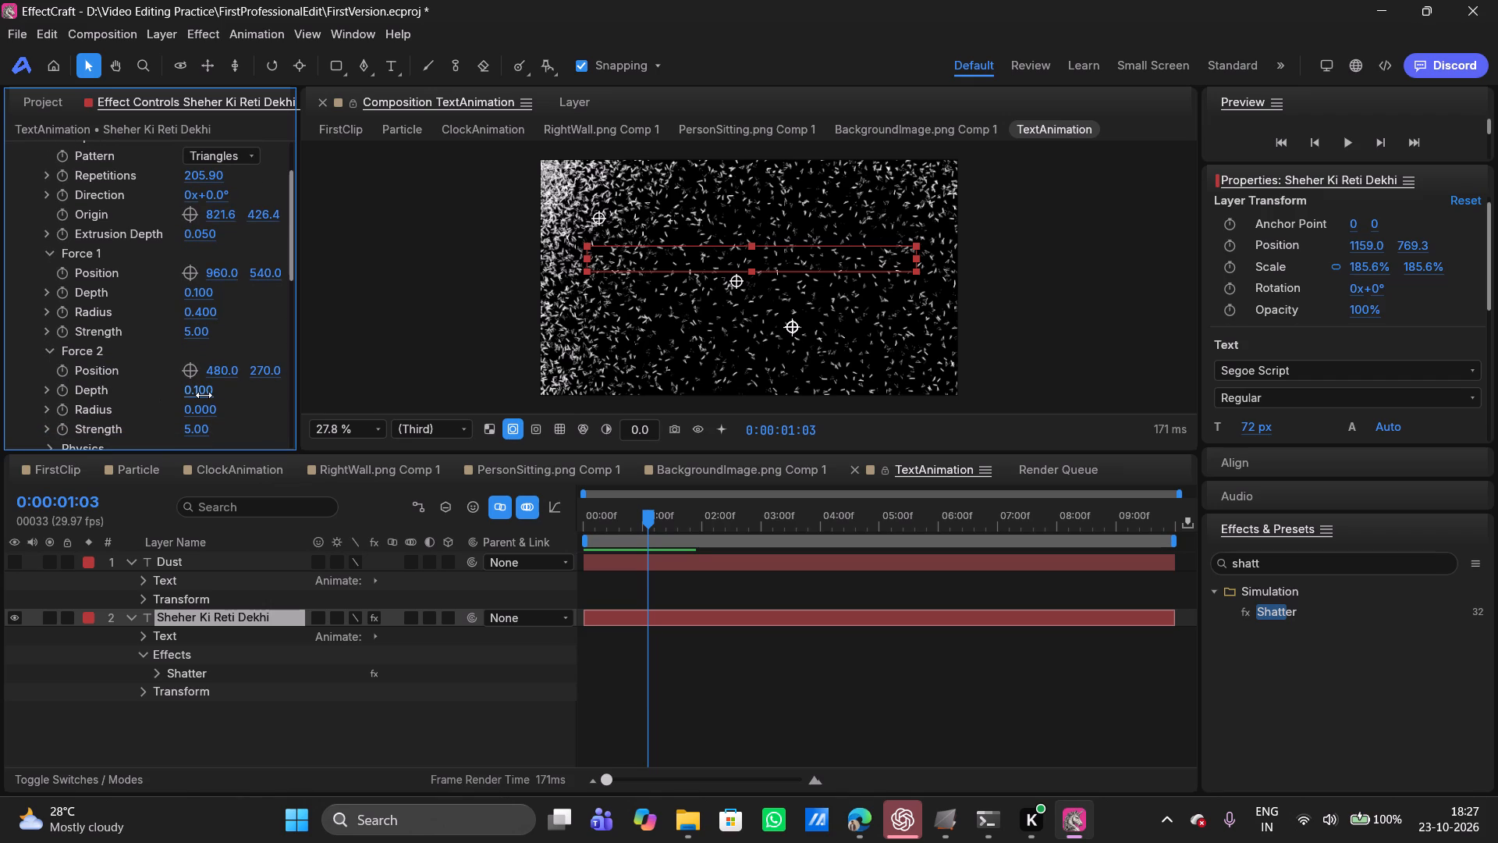
Collapse Shatter's Force 2 group and move the current time back to 0:00:00:03.
click(48, 349)
drag(651, 515, 595, 514)
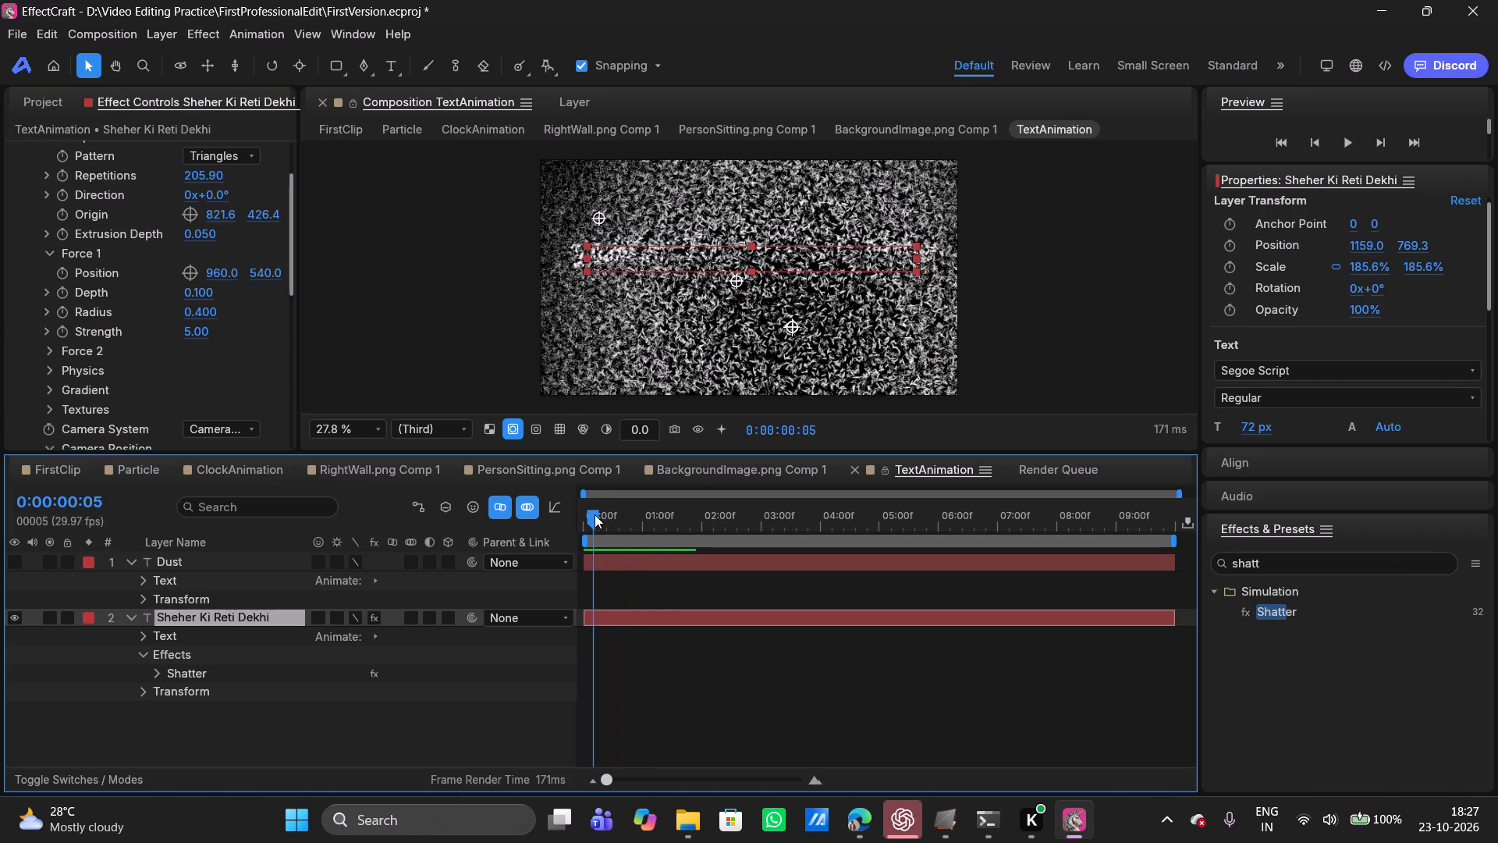
drag(595, 514, 590, 515)
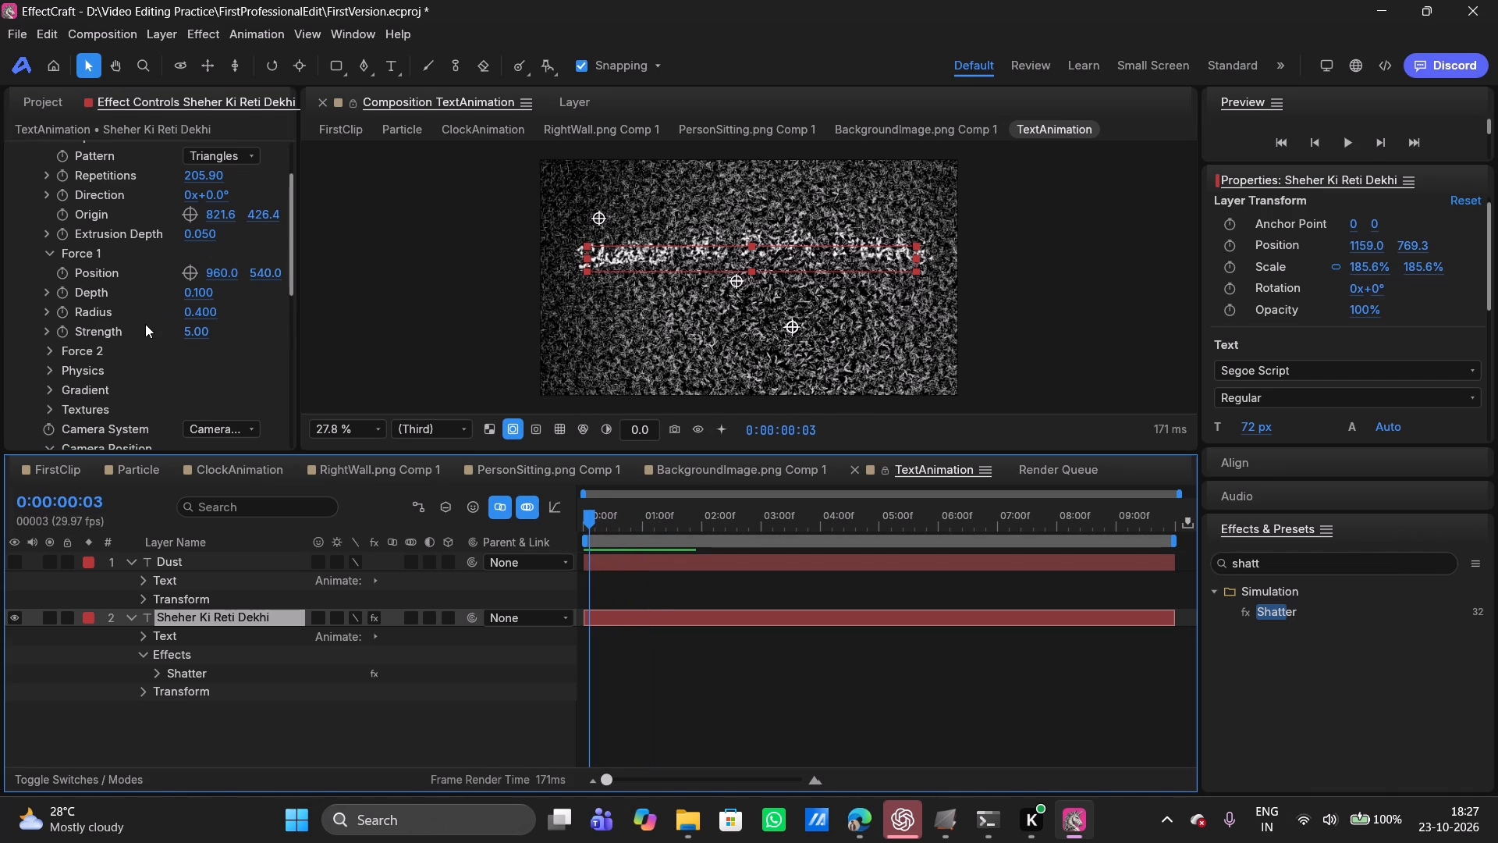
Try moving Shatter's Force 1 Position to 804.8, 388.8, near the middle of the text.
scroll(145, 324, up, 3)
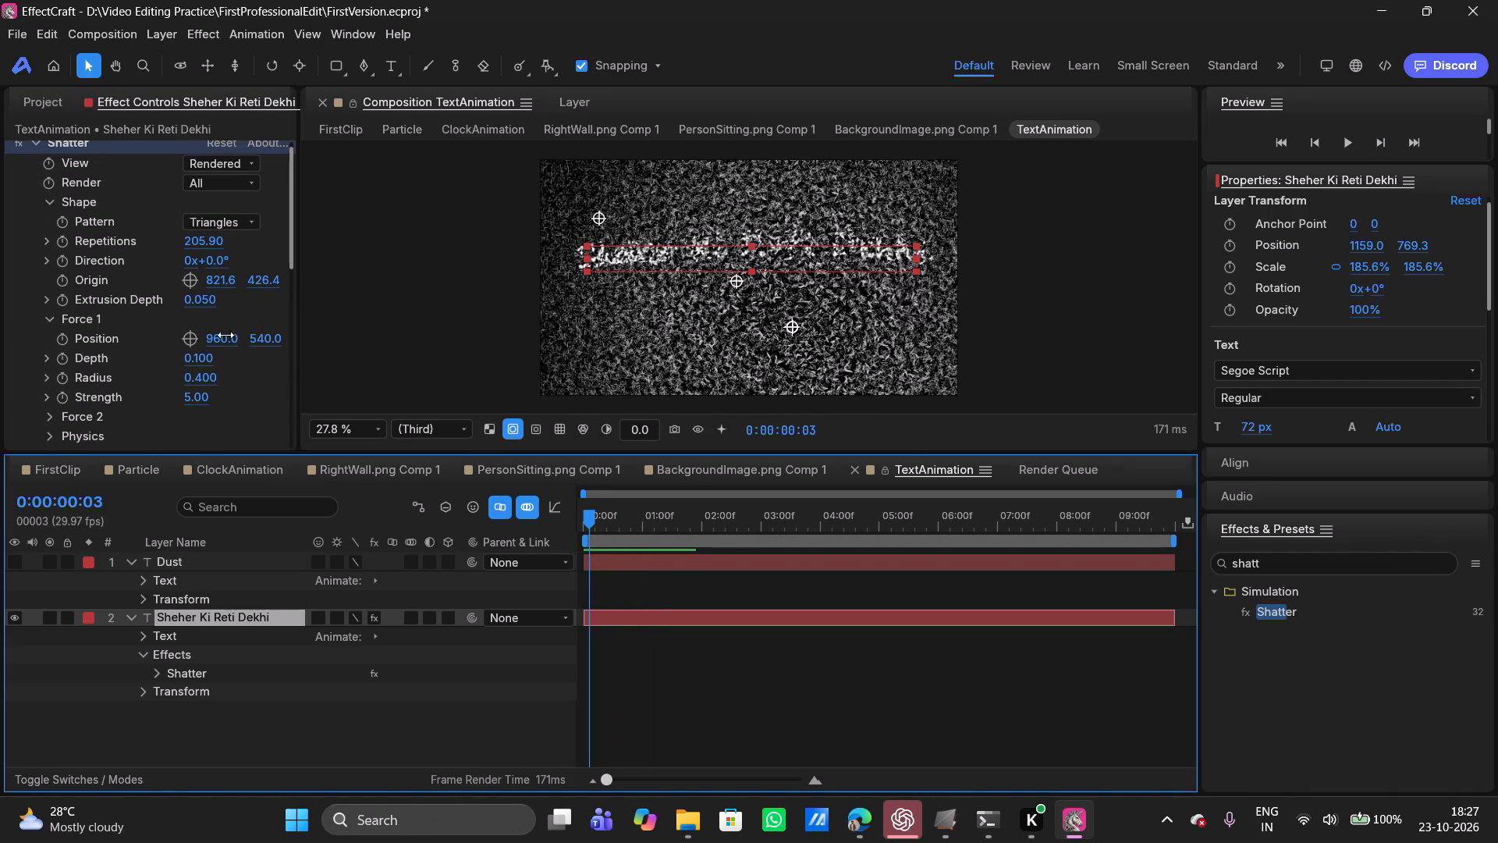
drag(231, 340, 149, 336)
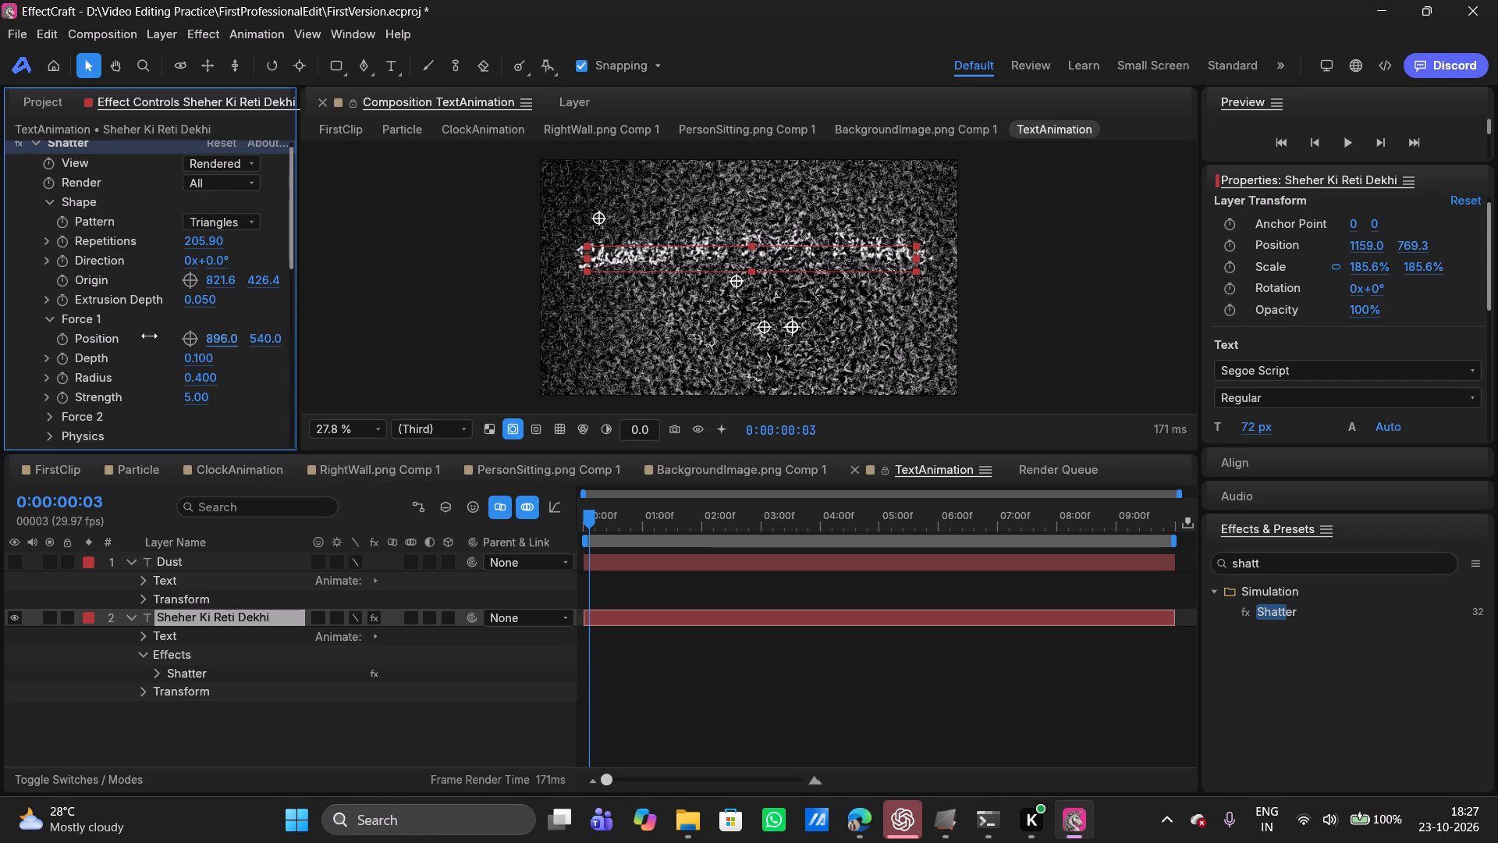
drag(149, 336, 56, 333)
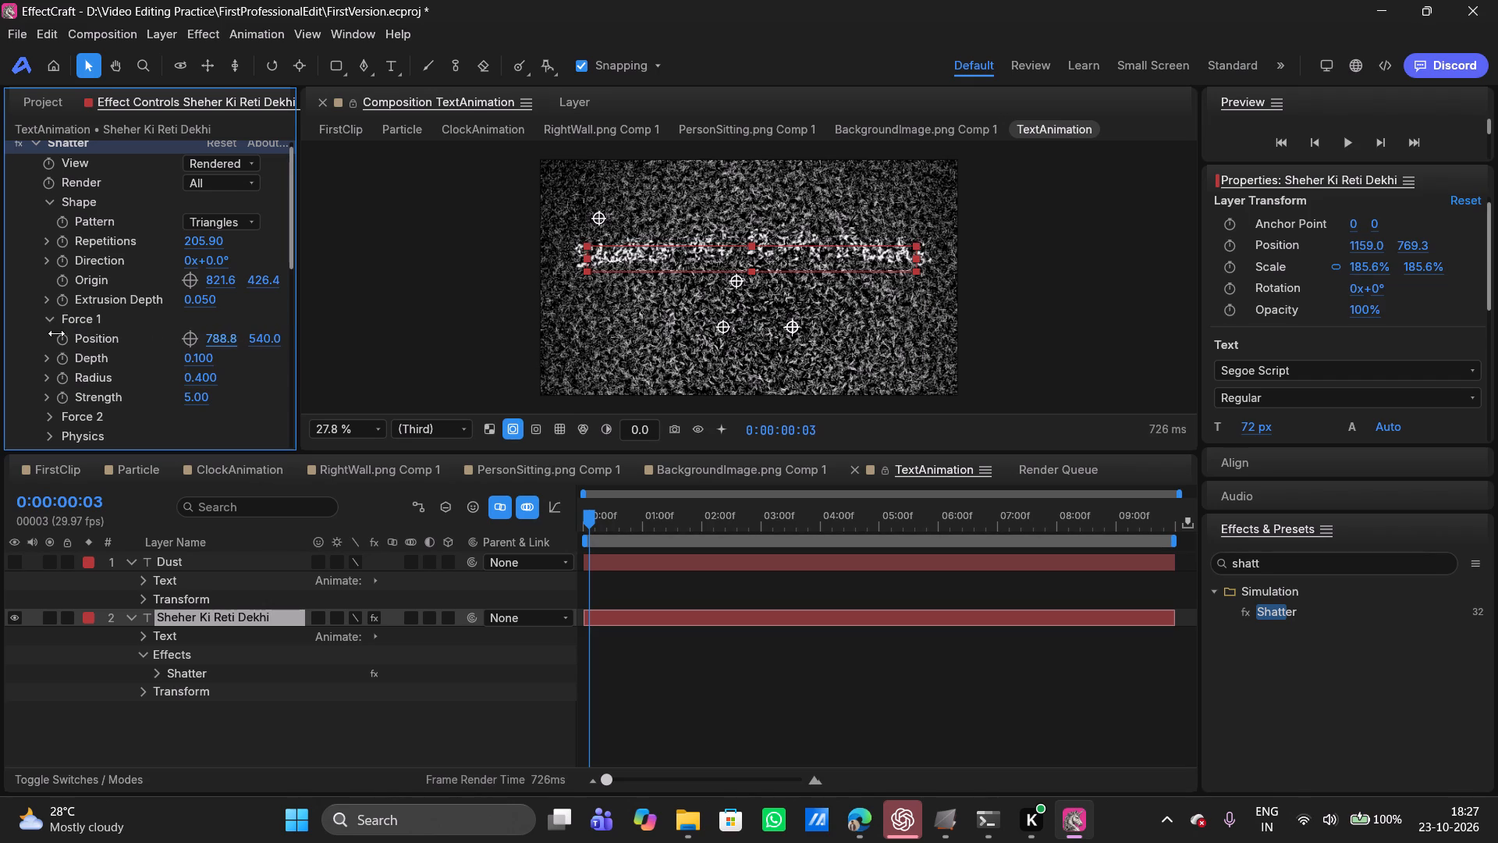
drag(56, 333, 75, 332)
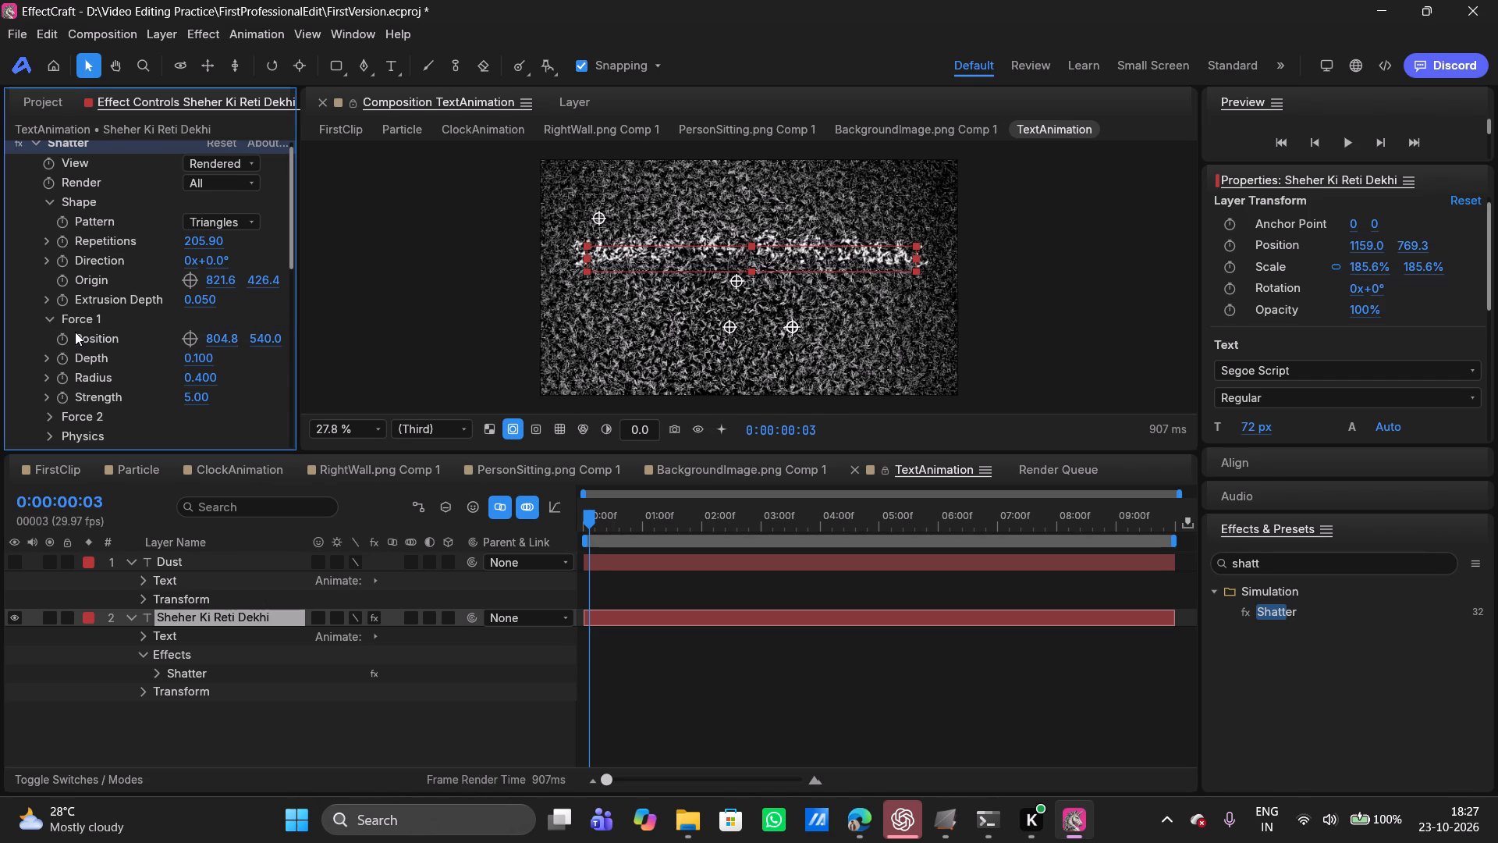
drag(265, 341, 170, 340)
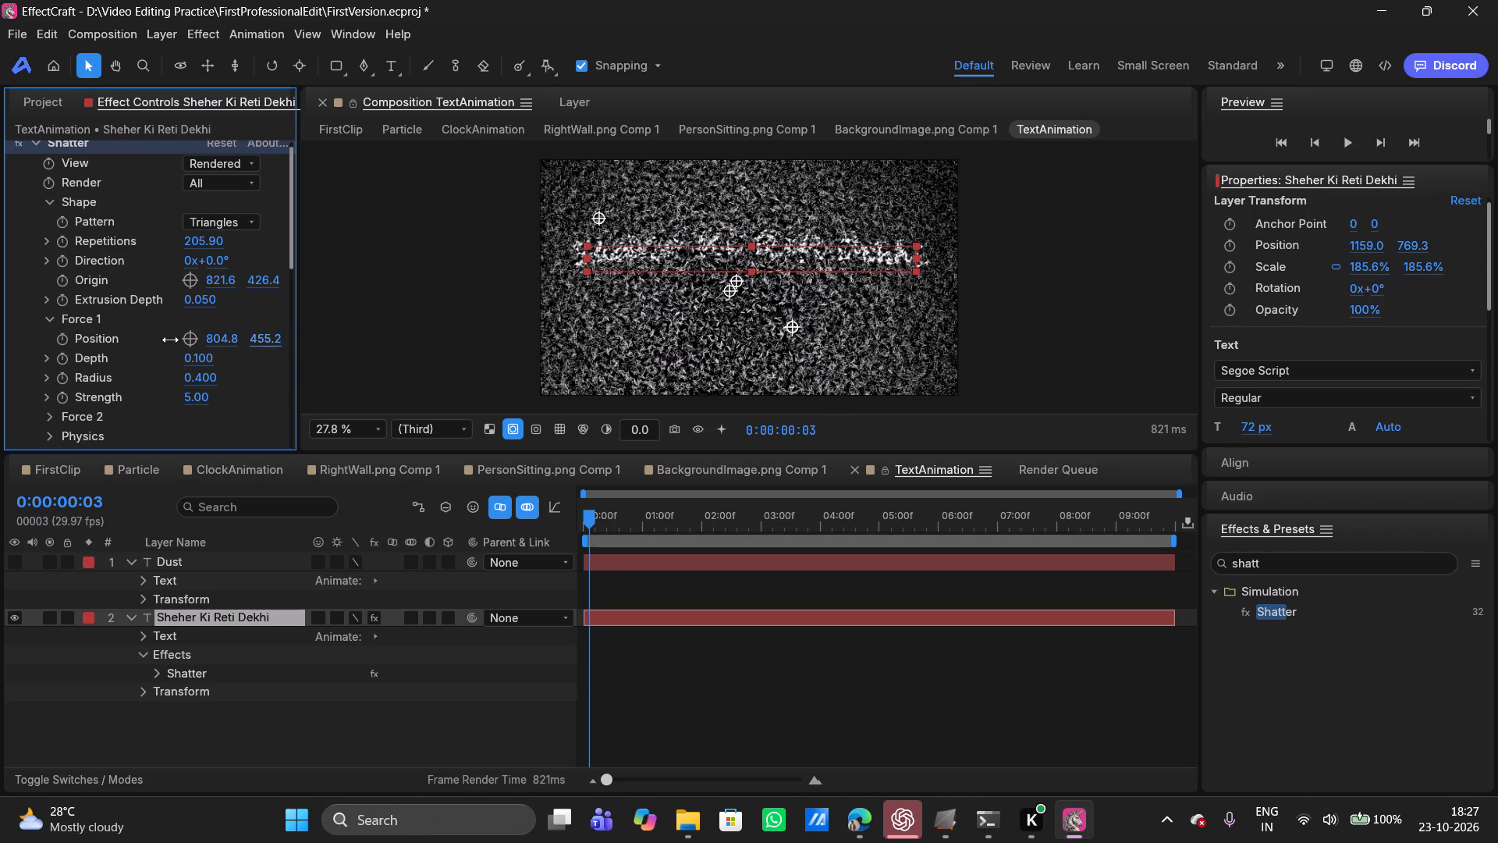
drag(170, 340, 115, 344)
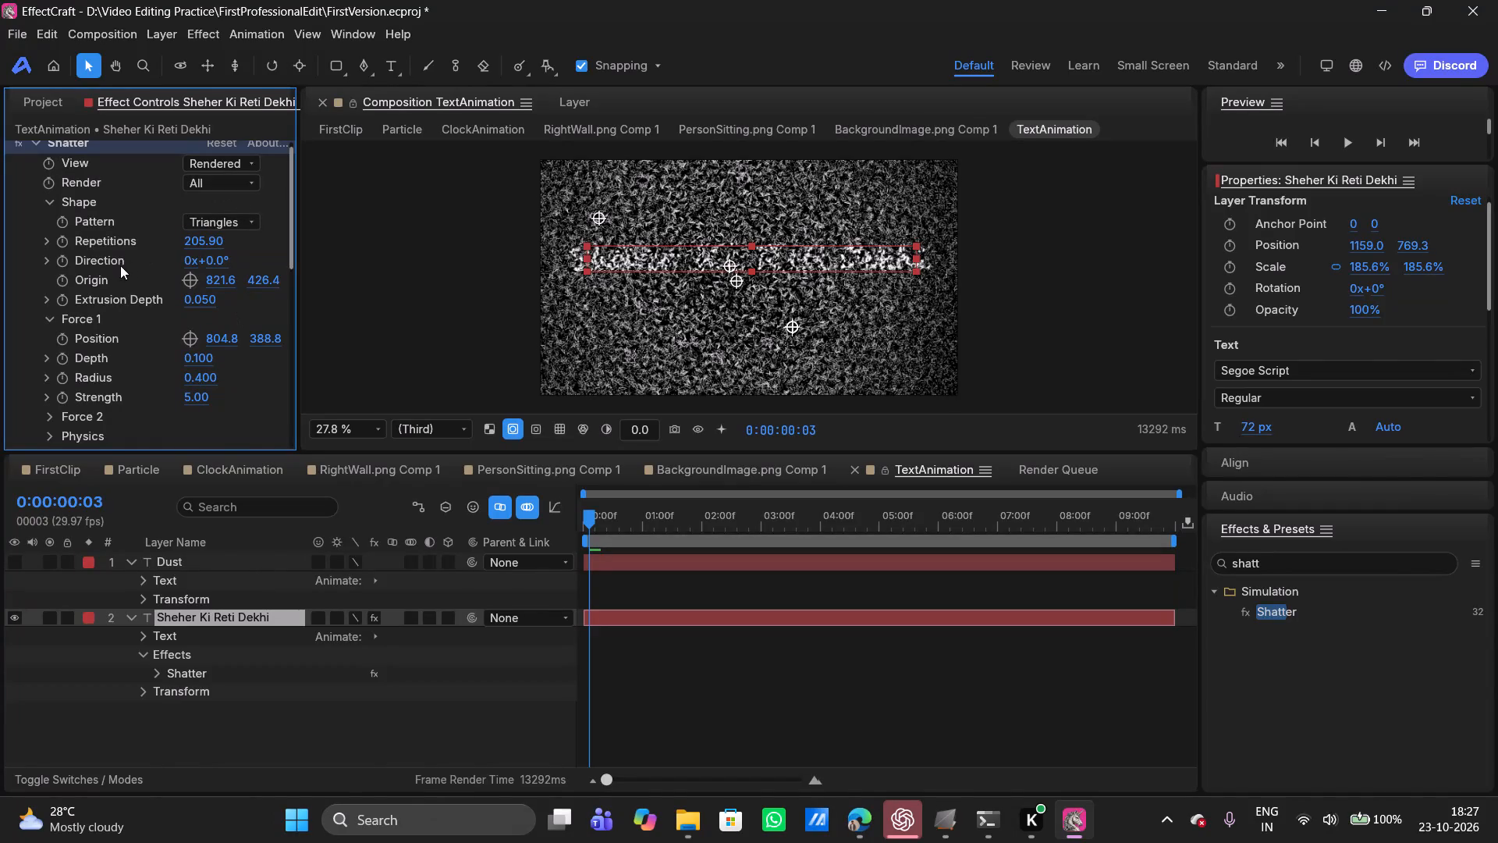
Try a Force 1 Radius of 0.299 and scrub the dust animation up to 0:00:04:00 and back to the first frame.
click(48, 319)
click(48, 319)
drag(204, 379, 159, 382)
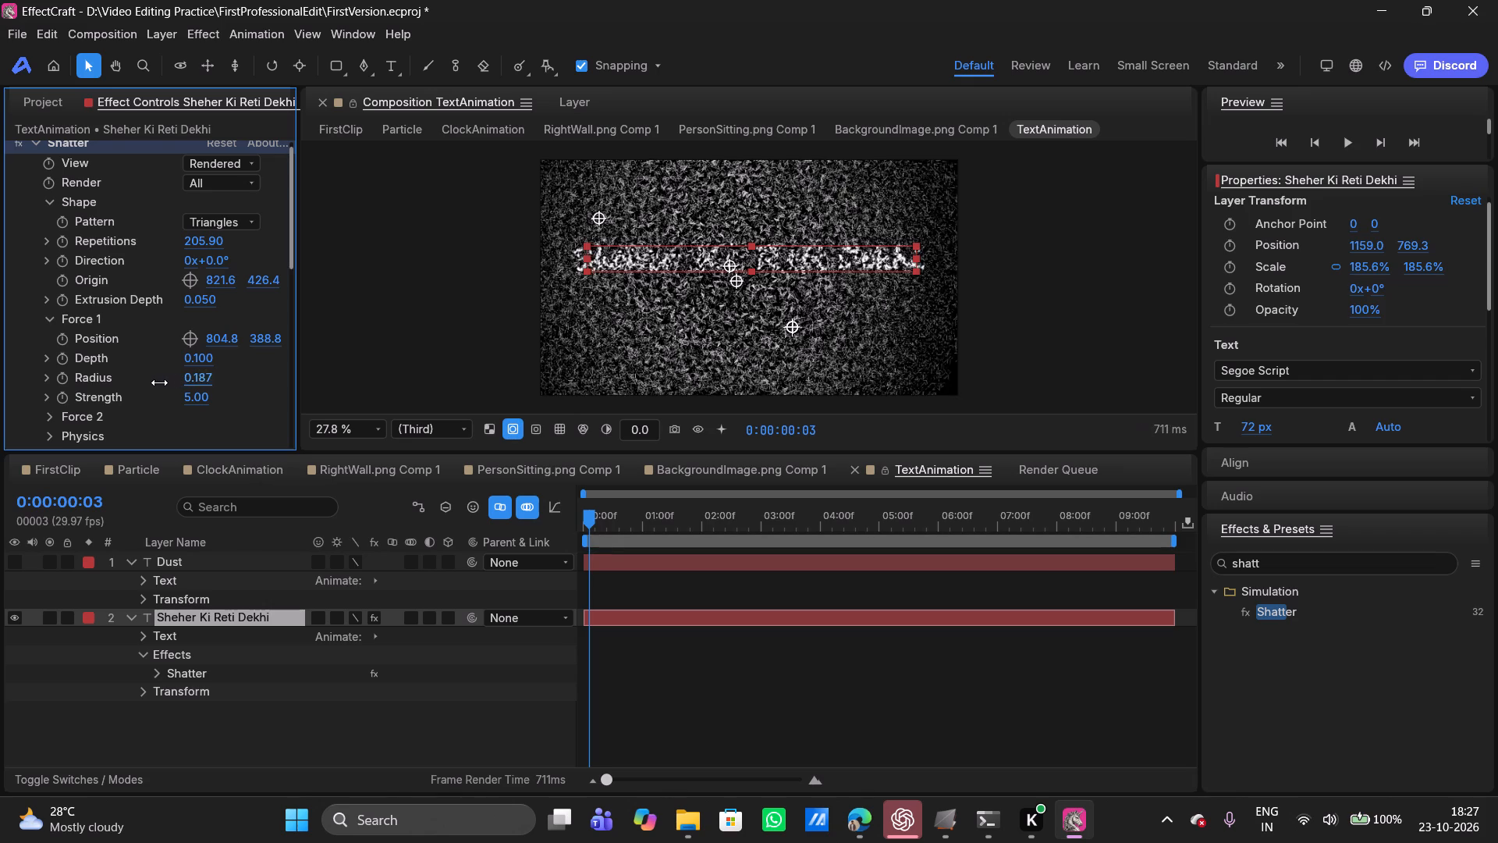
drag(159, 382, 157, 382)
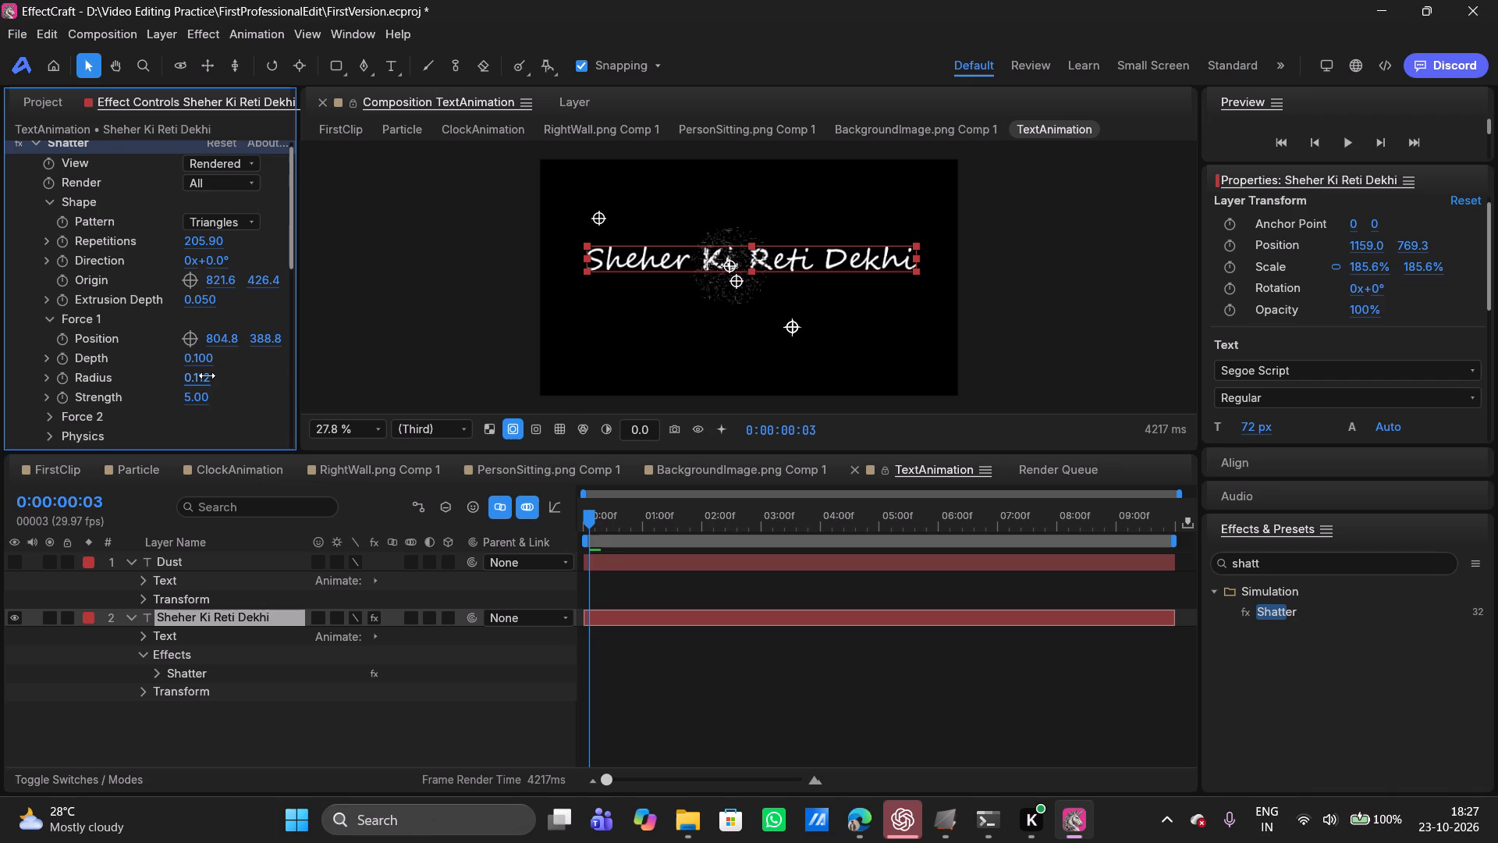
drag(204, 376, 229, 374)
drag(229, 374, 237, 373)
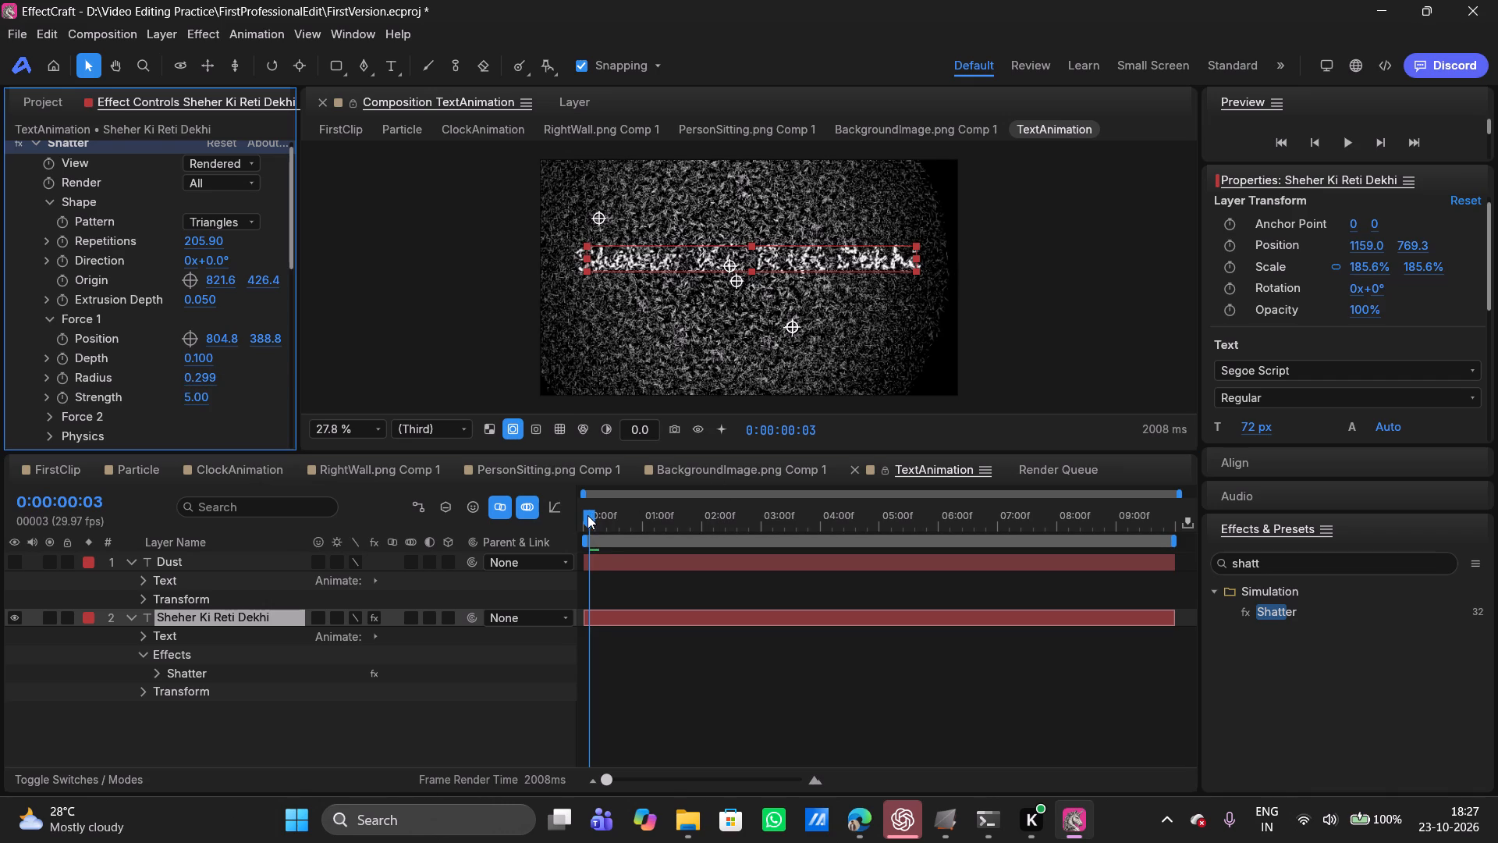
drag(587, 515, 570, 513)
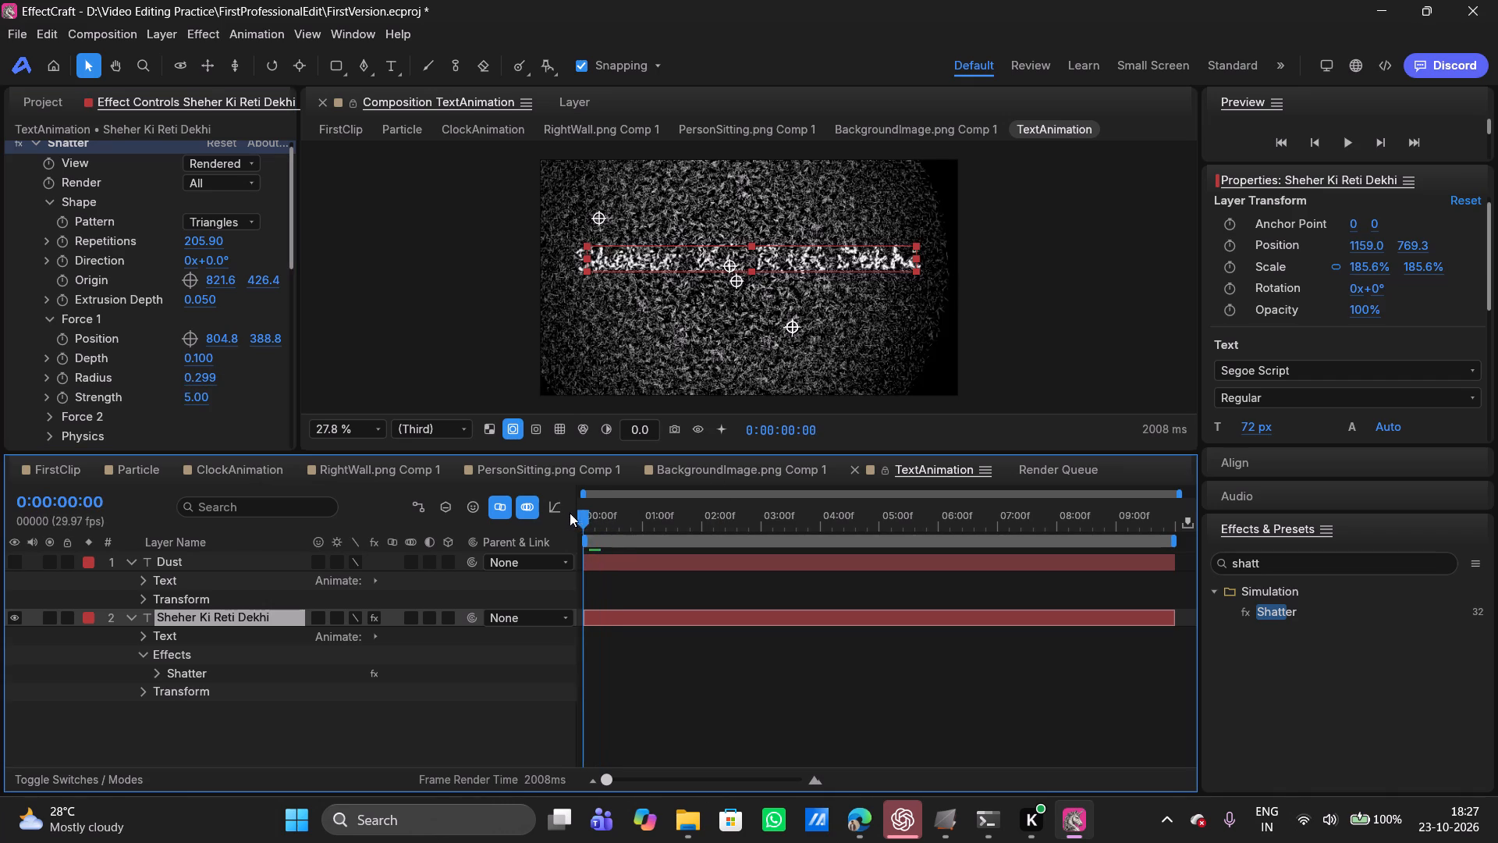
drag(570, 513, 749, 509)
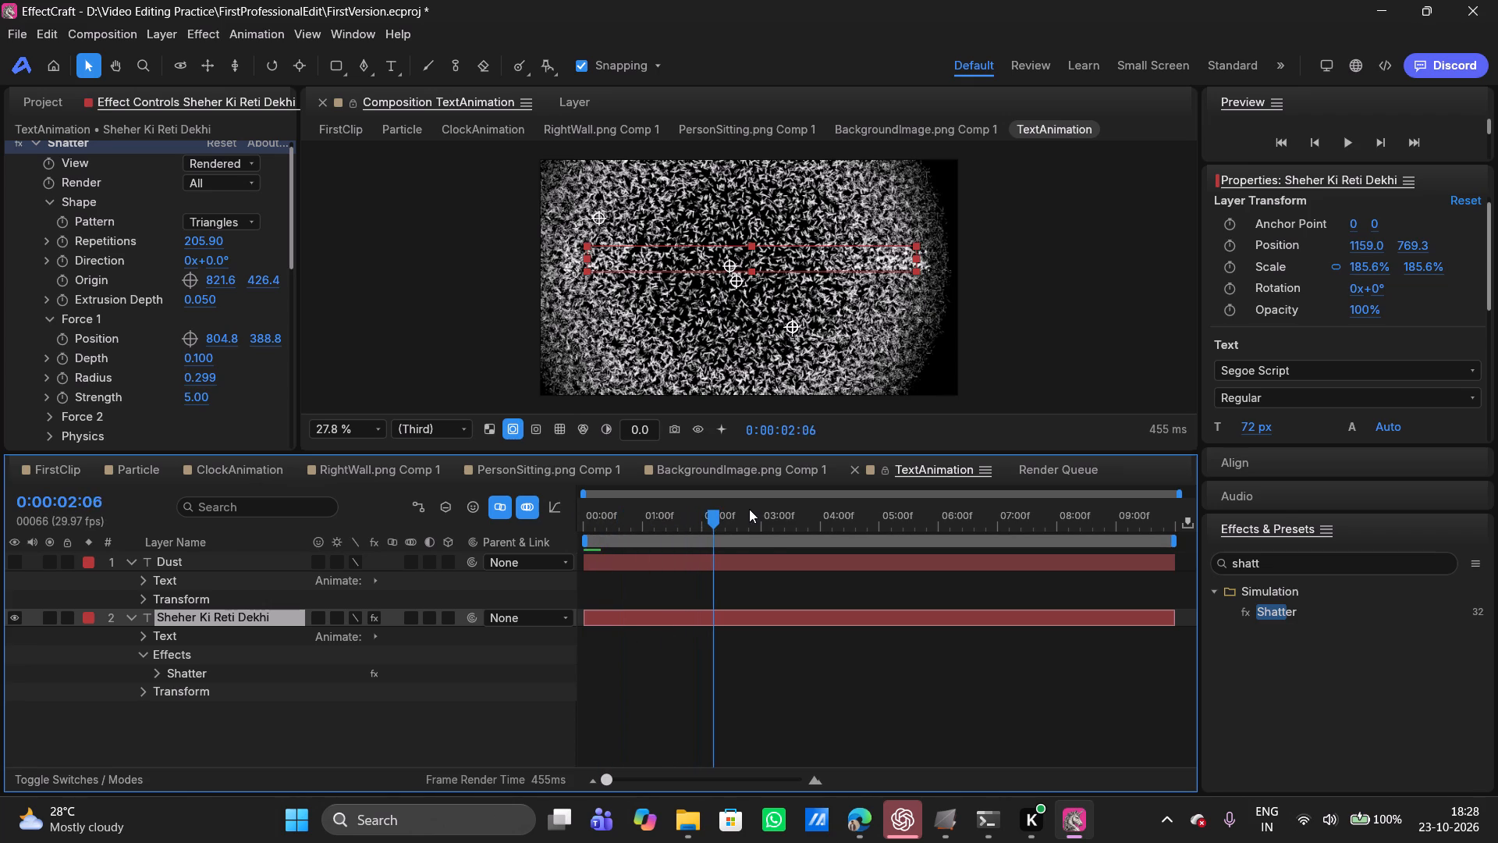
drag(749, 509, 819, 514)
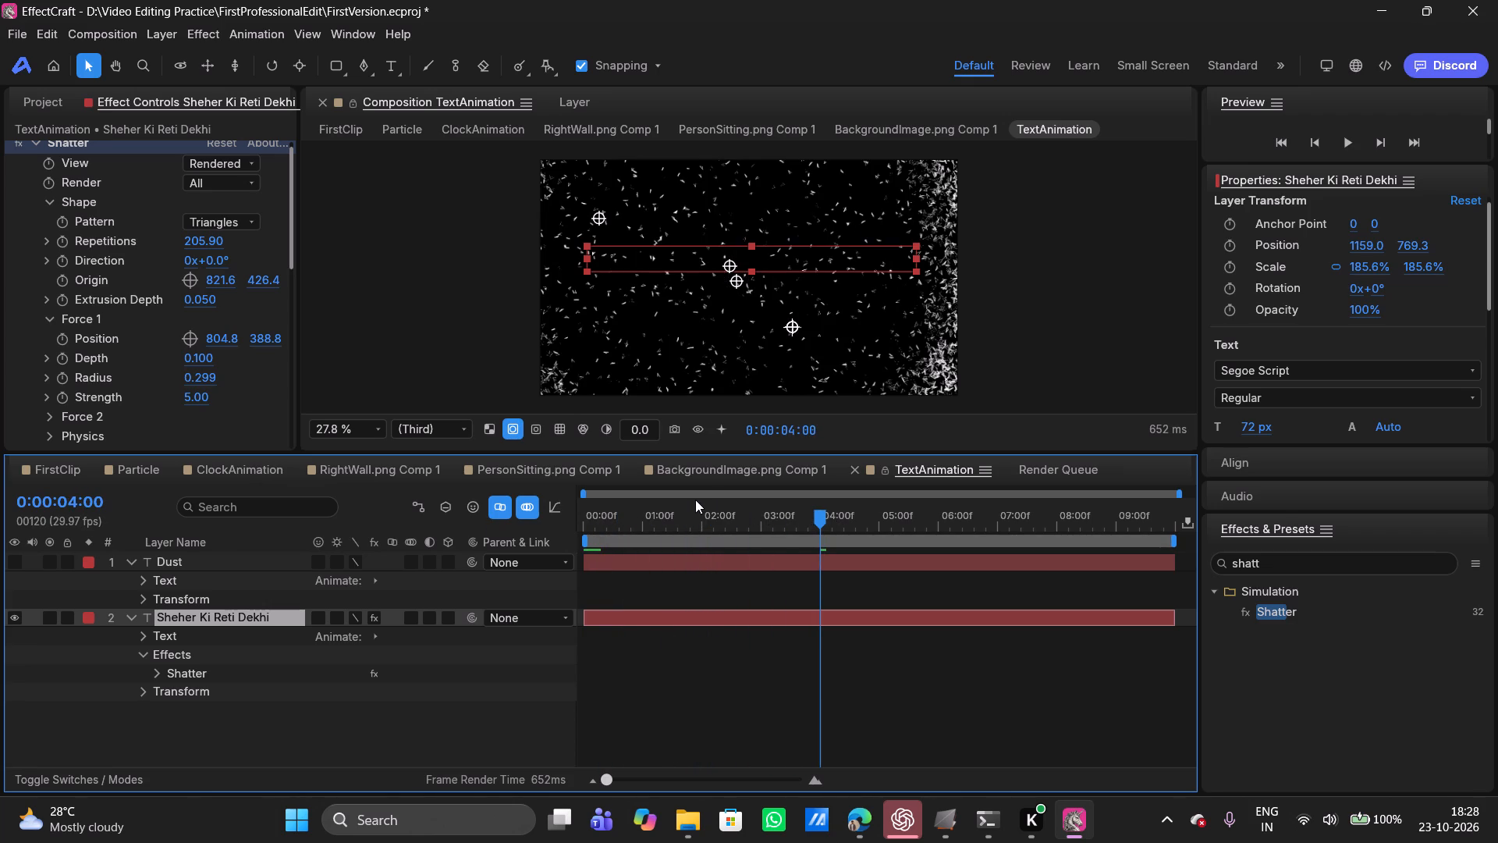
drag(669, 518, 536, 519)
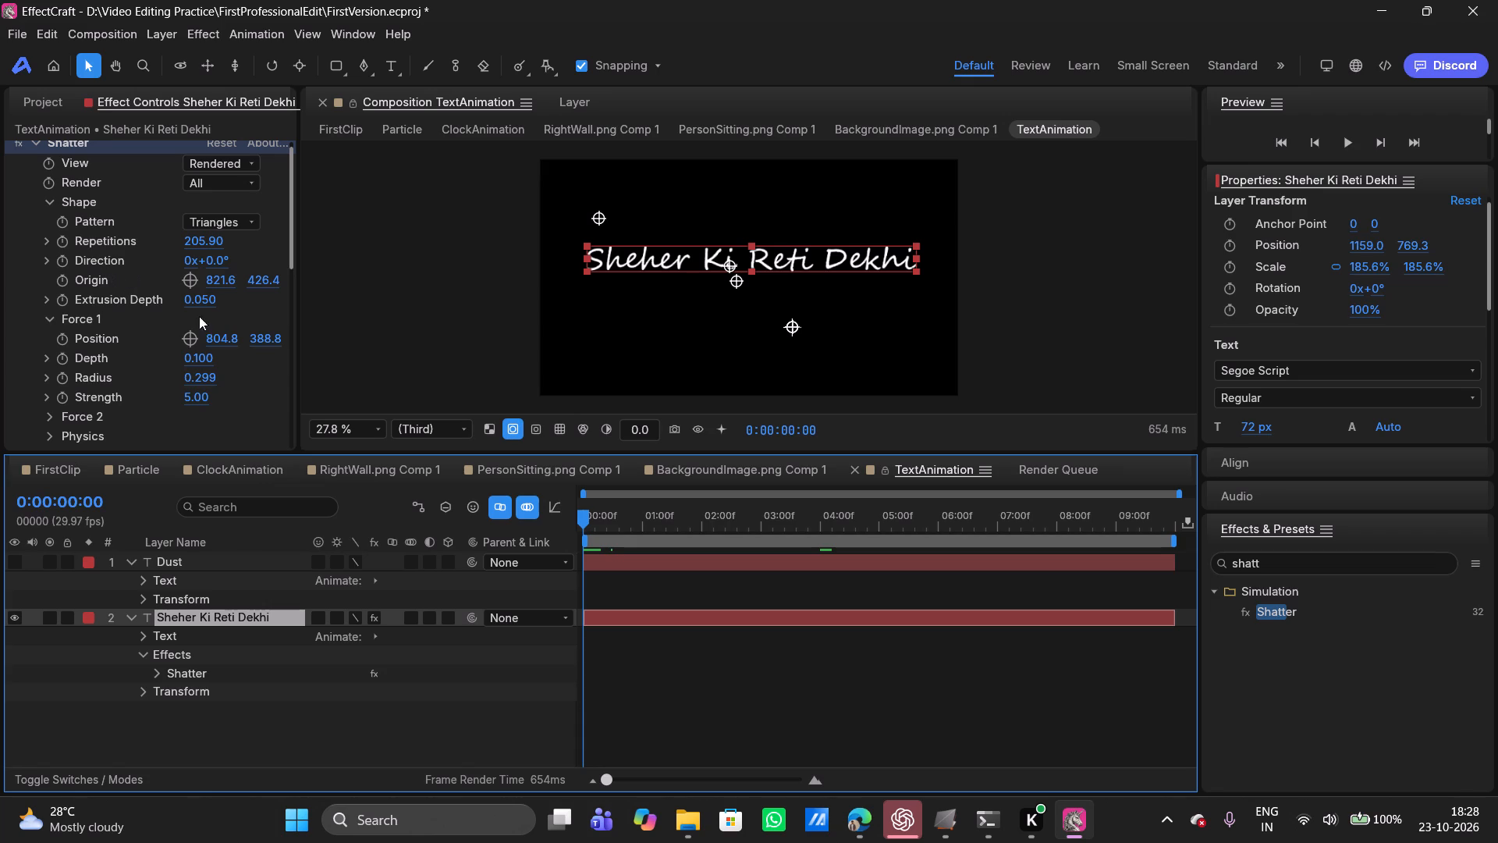
Set Shatter's Force 1 Position to 408.8, 373.6, just before the start of the text.
drag(222, 340, 41, 331)
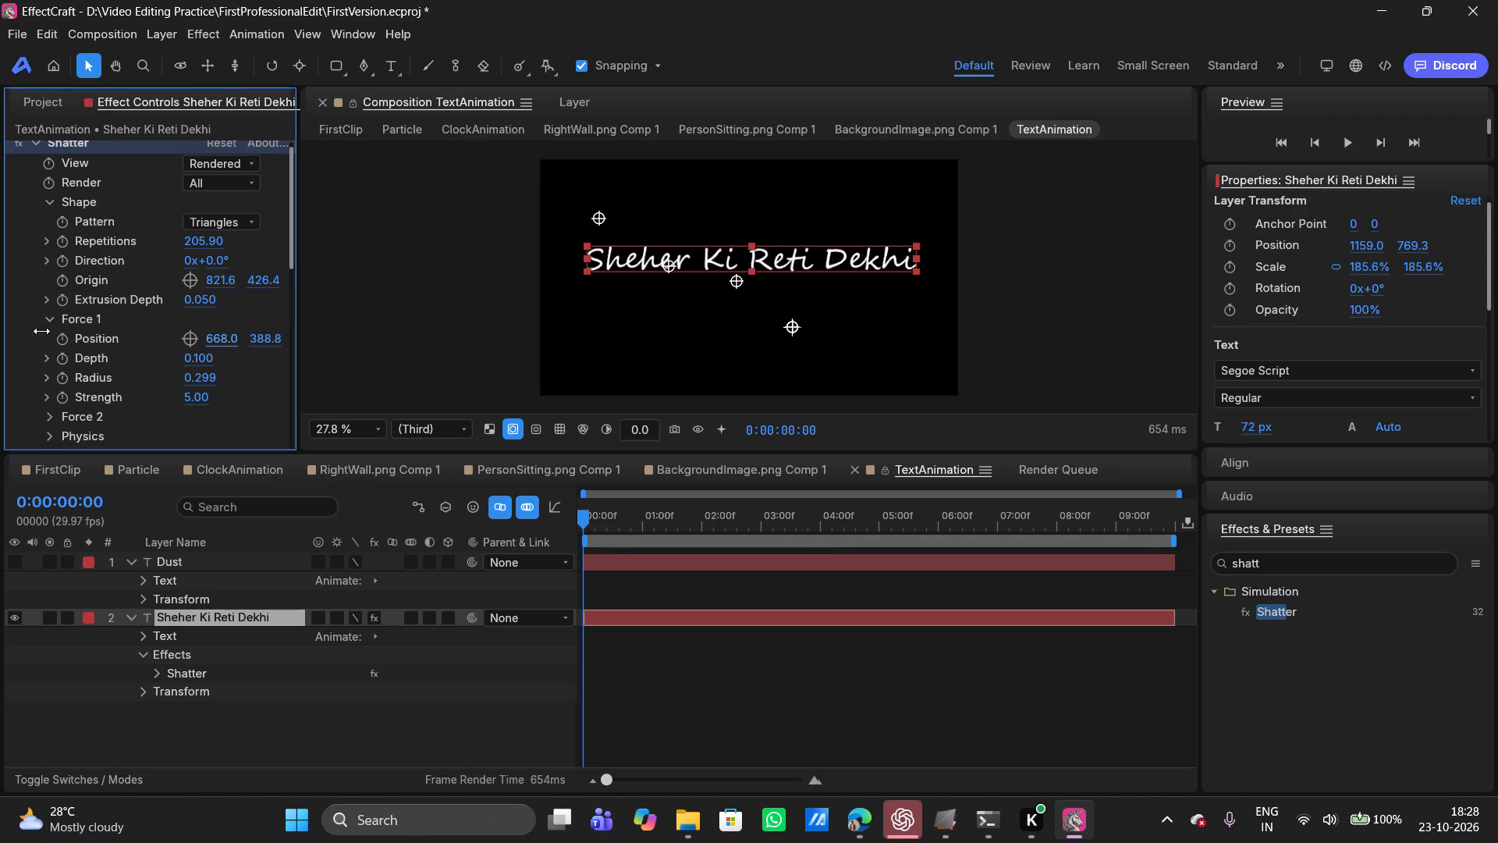
drag(41, 331, 1286, 303)
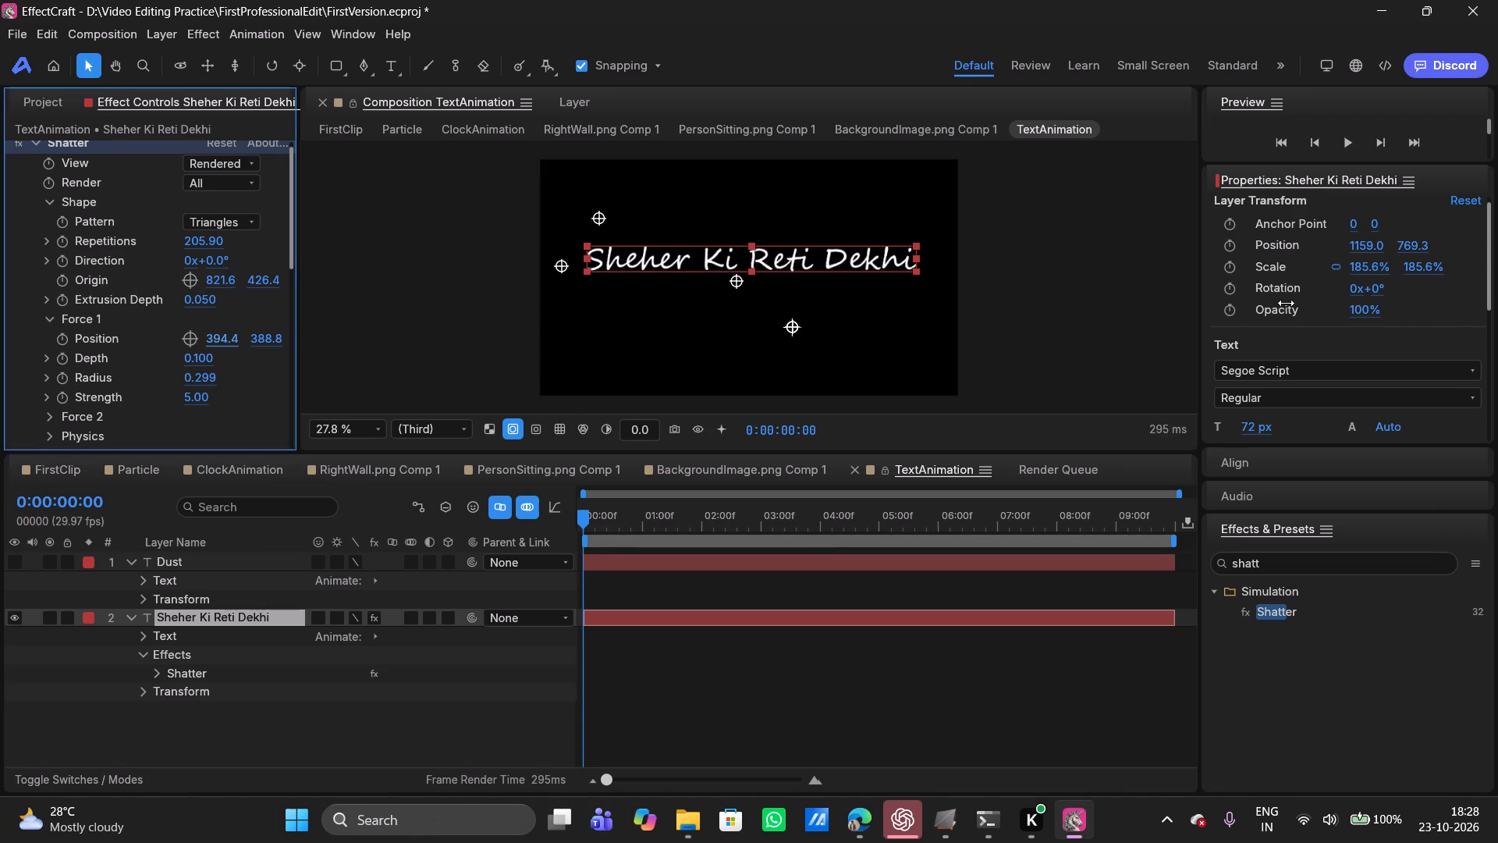
drag(1286, 303, 1315, 311)
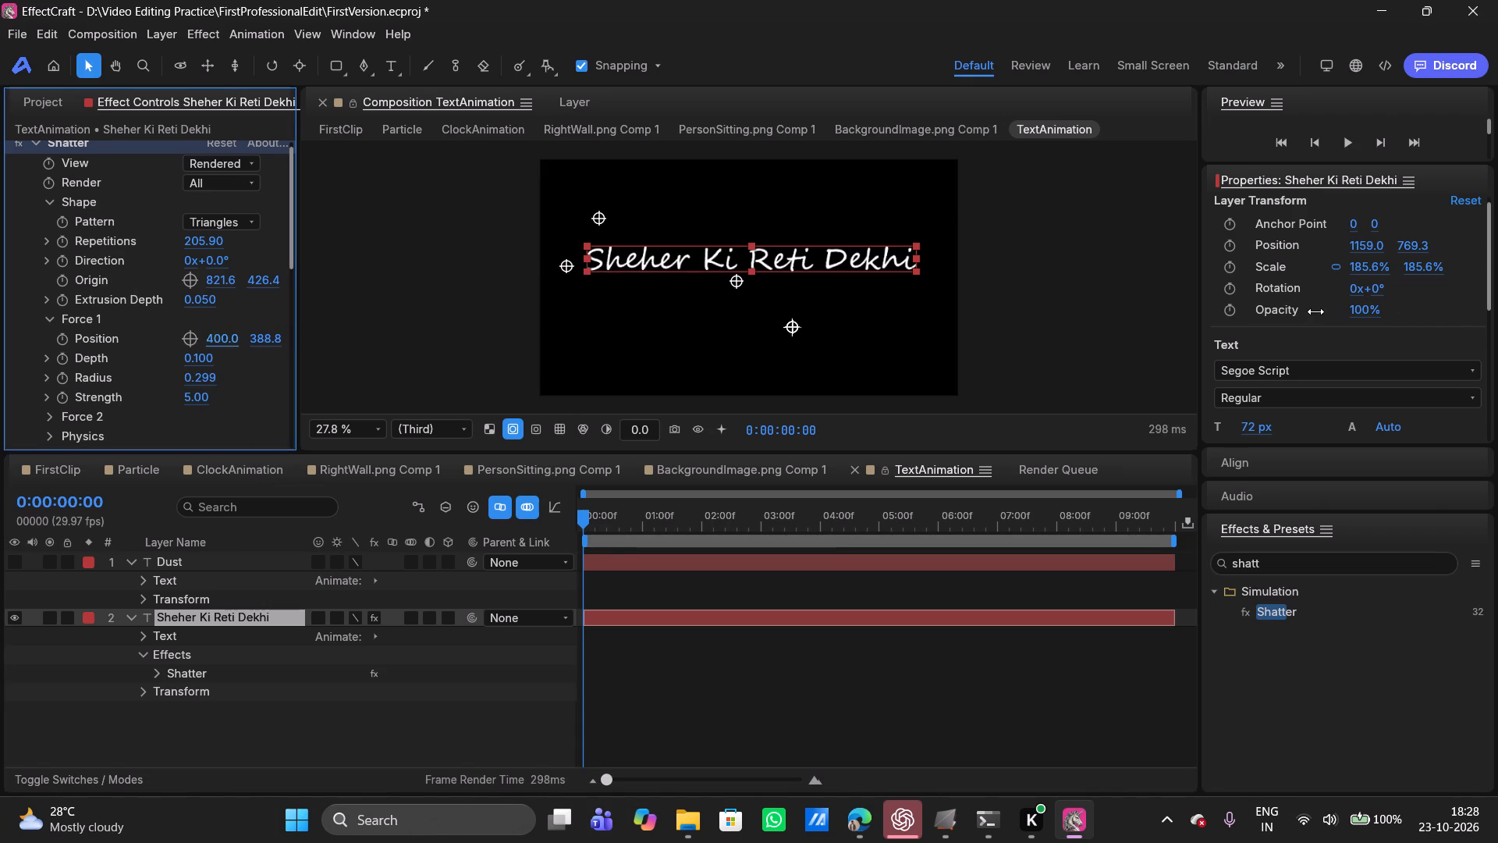
drag(1315, 311, 1288, 311)
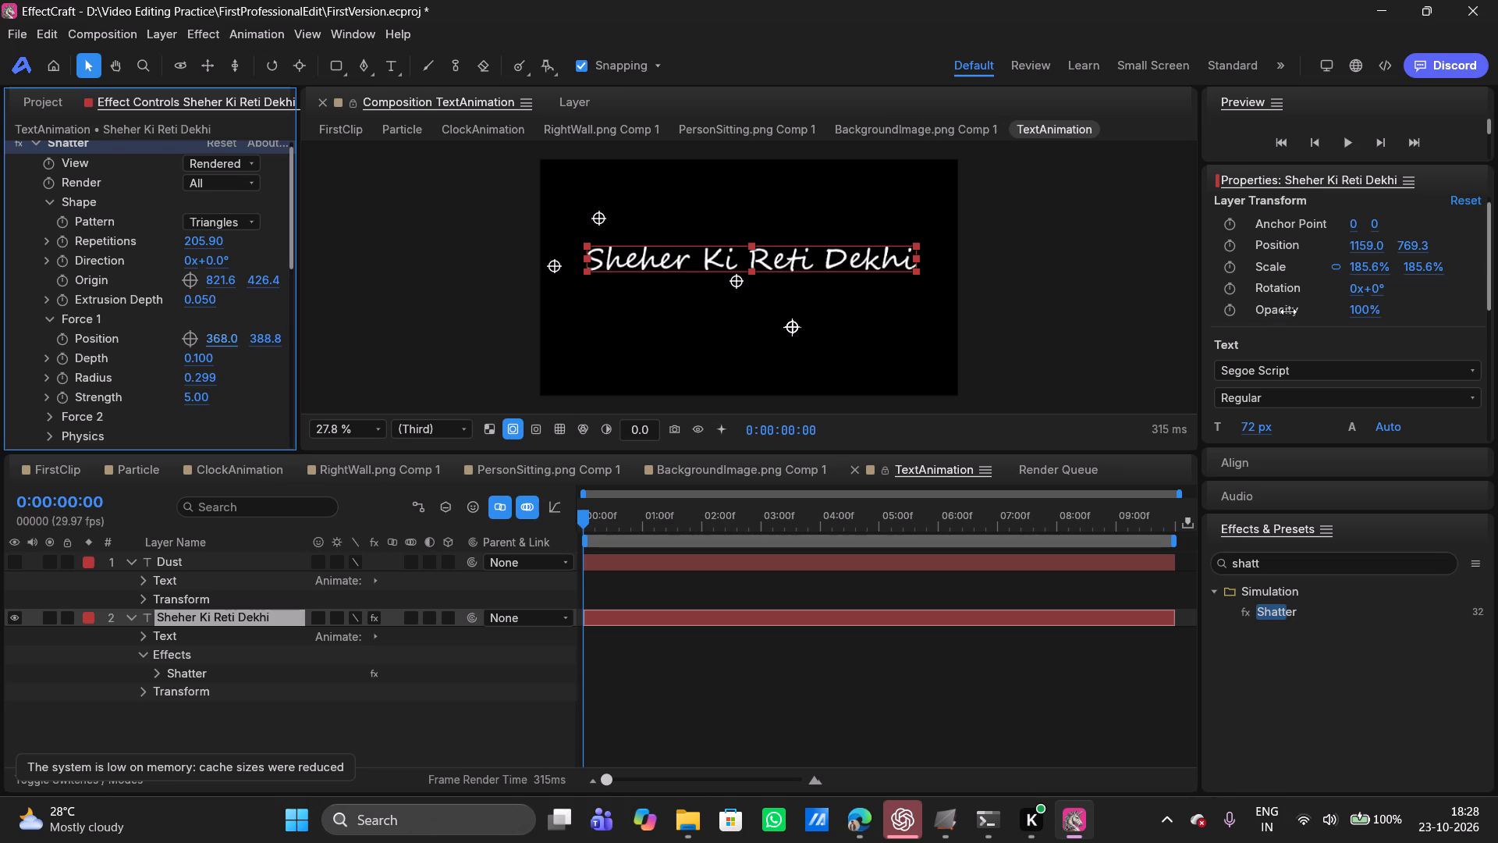
drag(1288, 311, 1322, 308)
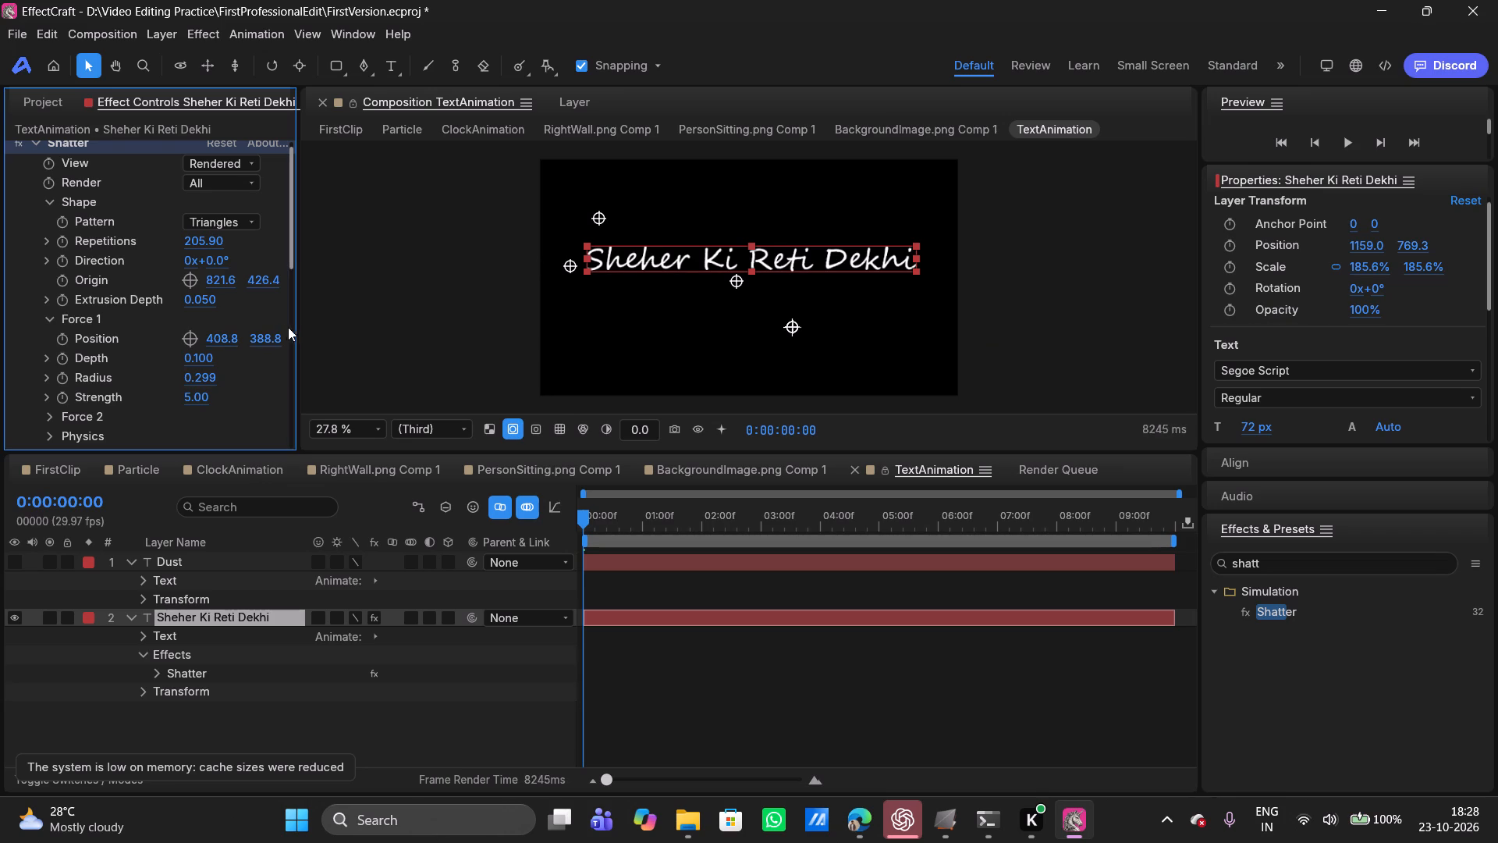
drag(263, 340, 254, 337)
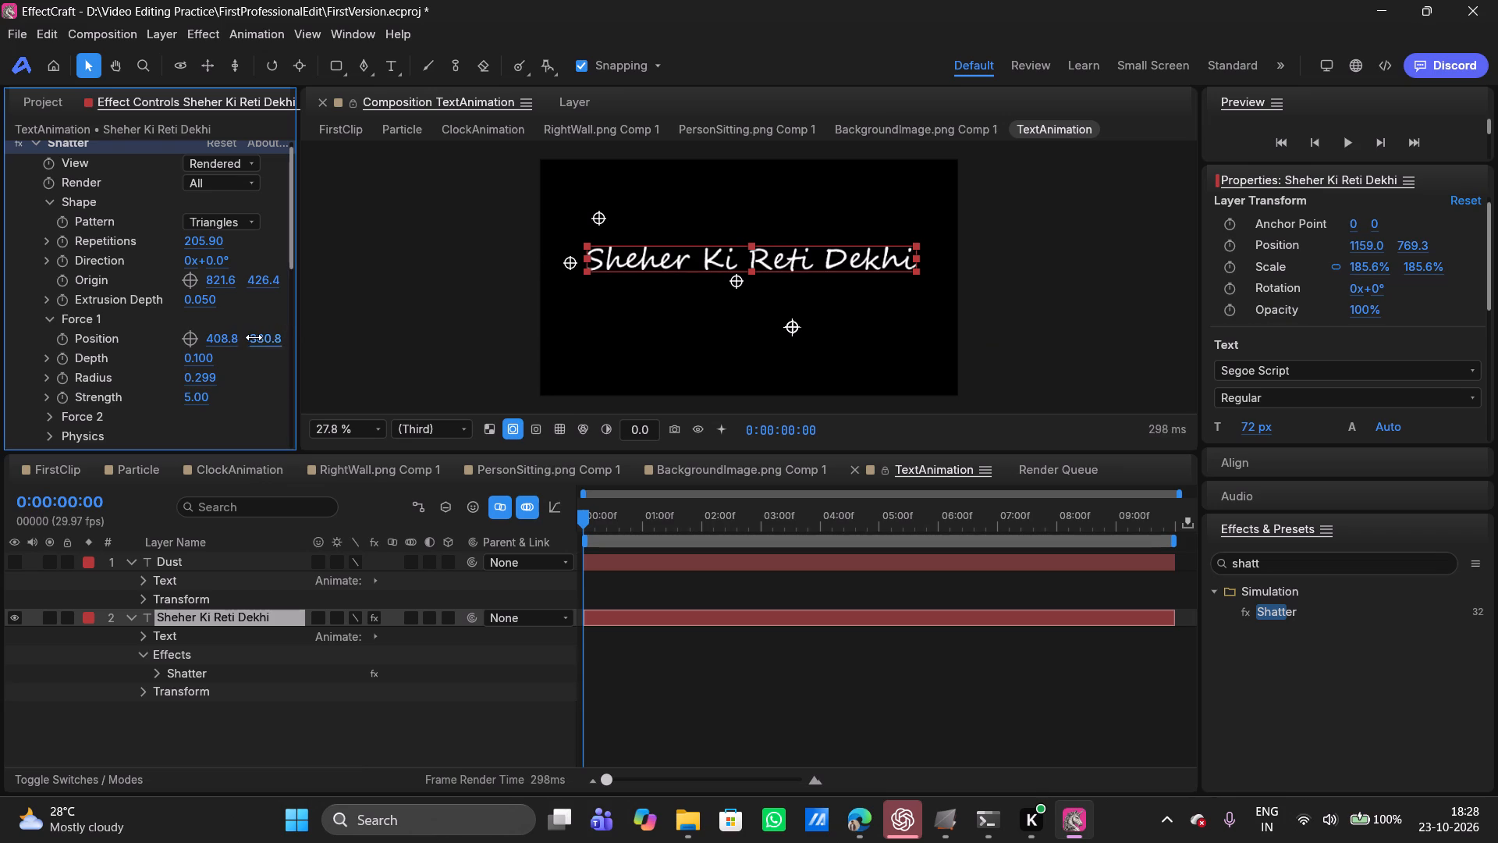
drag(254, 337, 248, 337)
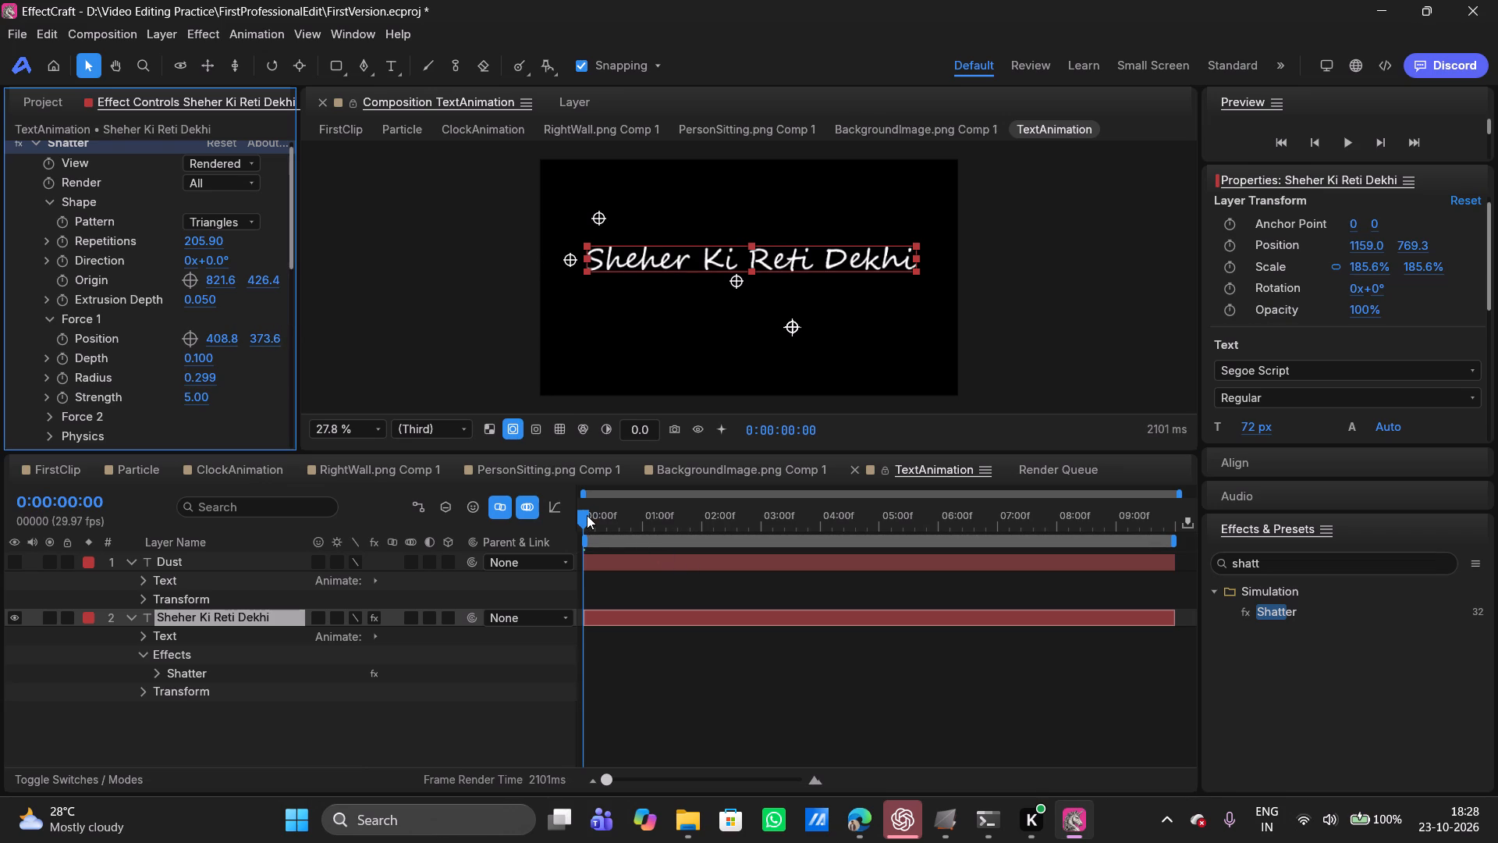
Scrub the animation from the first frame to 0:00:06:03 and back to examine how the dust spreads across the text.
drag(587, 515, 676, 514)
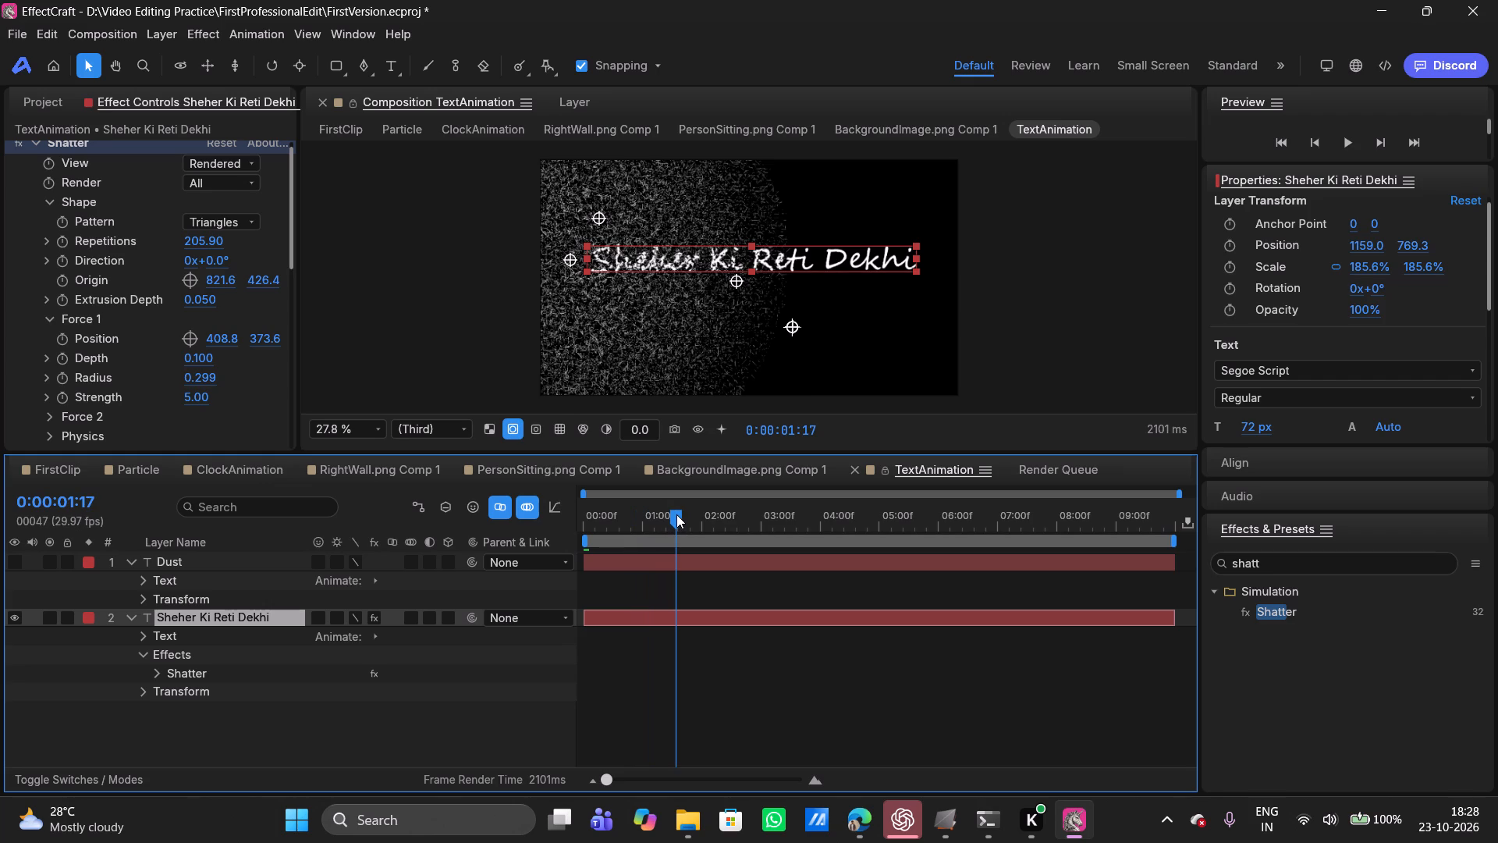
drag(676, 514, 713, 517)
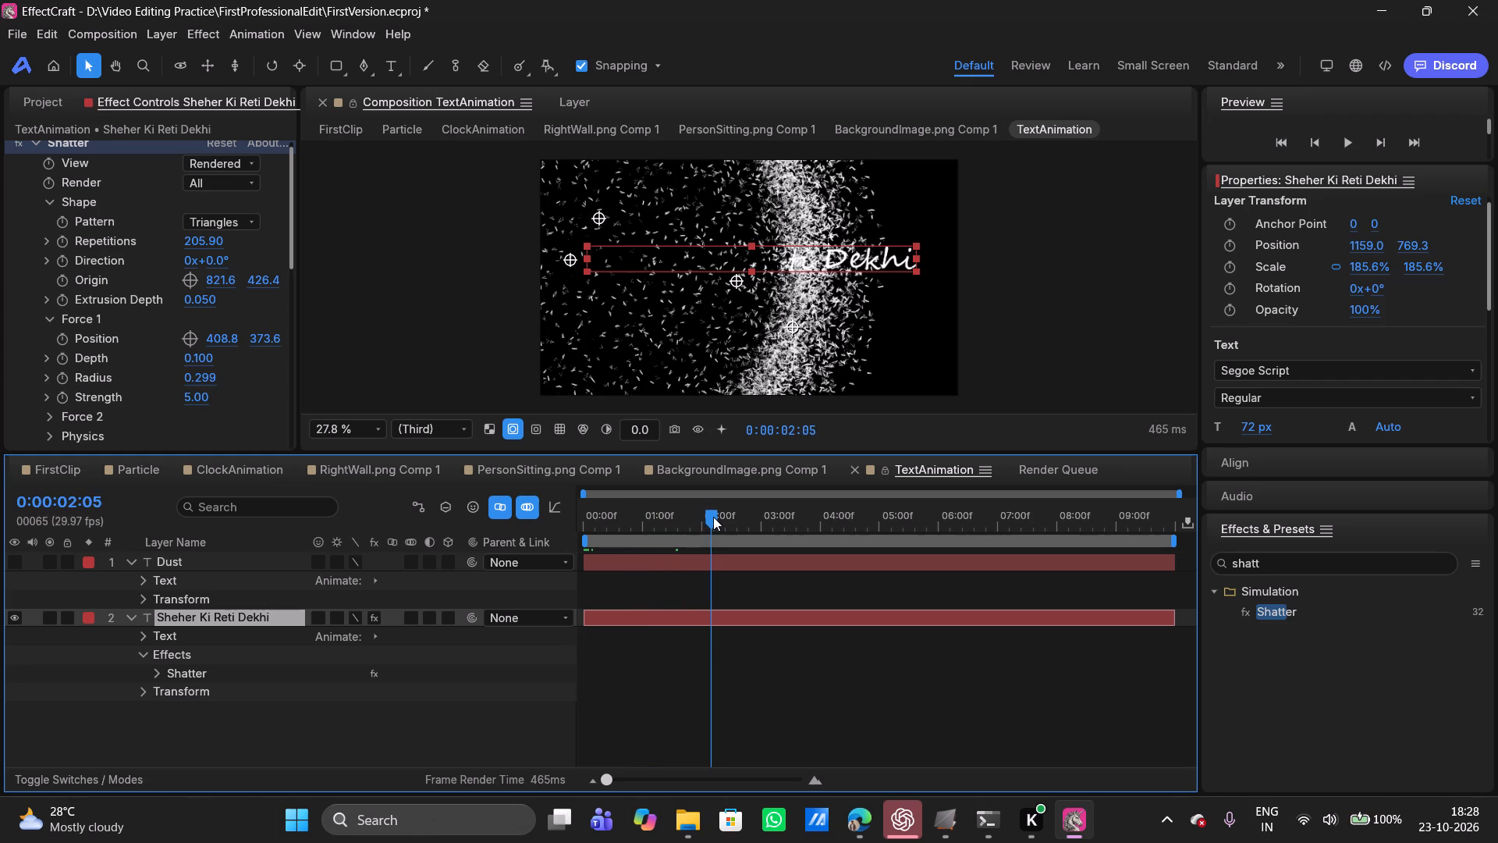
drag(713, 517, 753, 517)
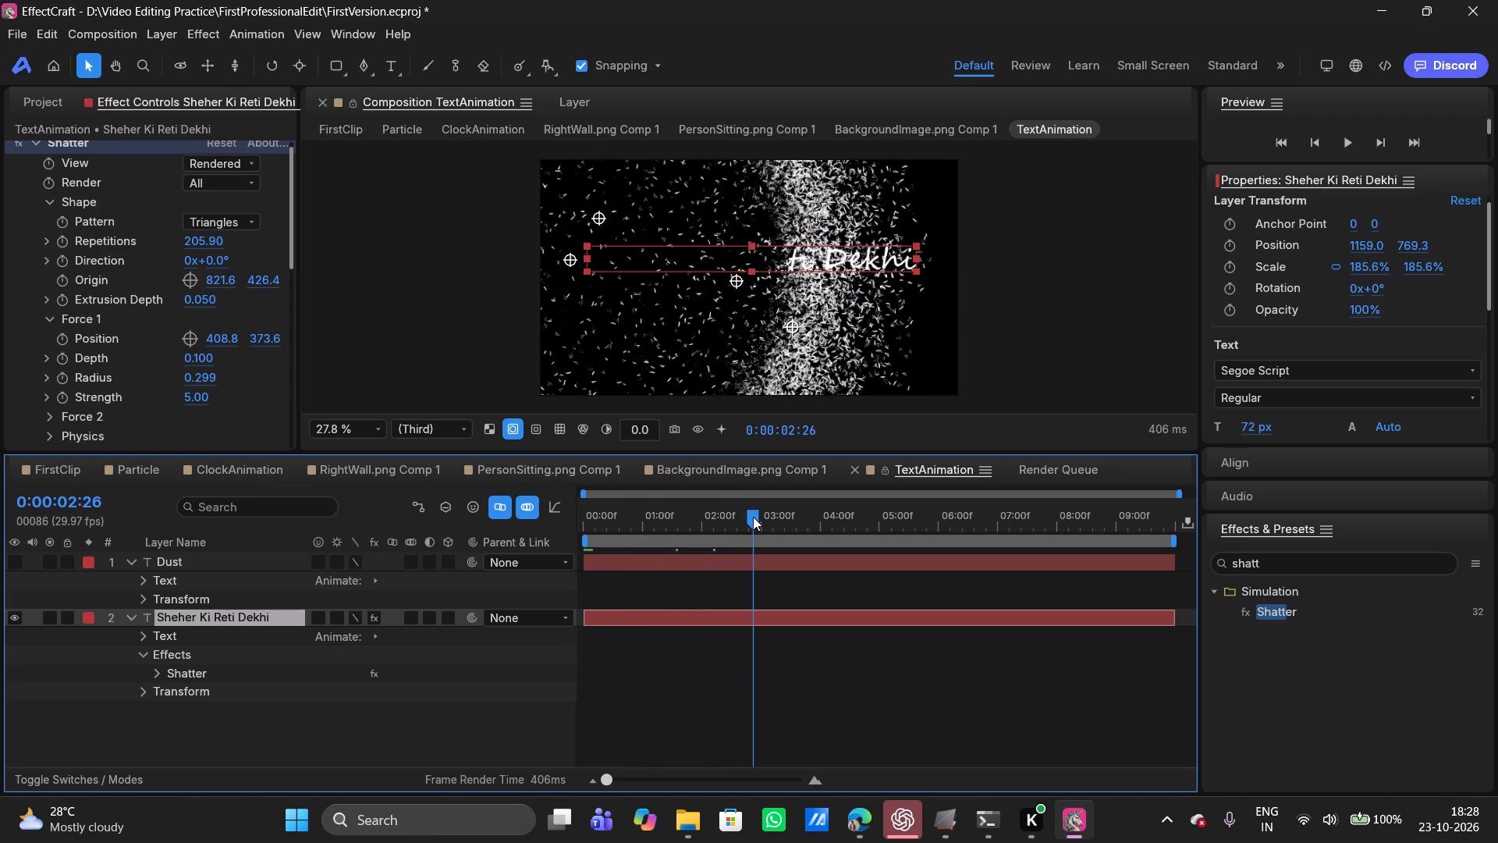
drag(753, 517, 814, 521)
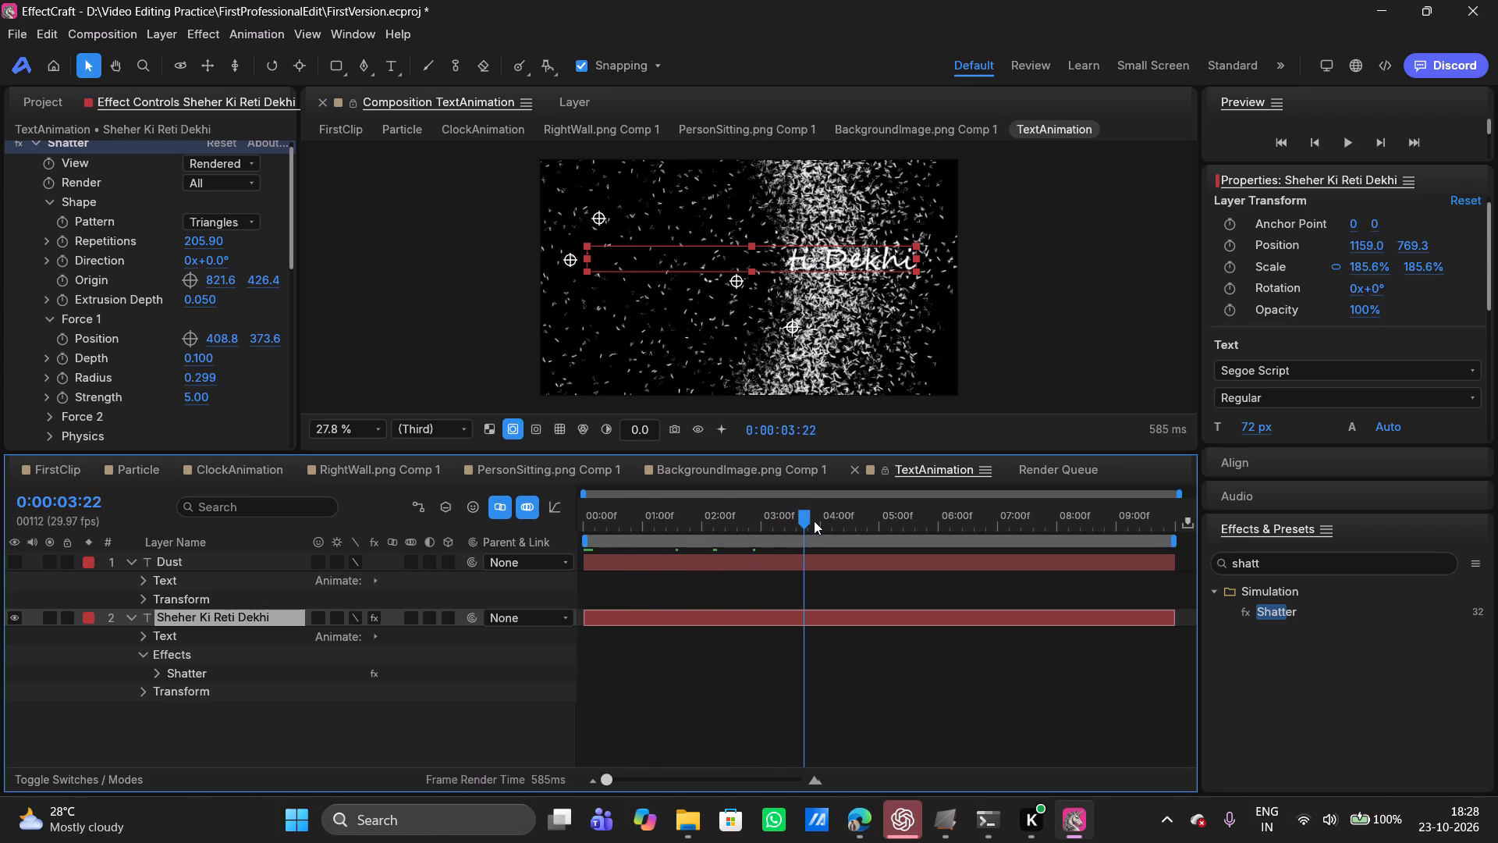
drag(814, 521, 817, 521)
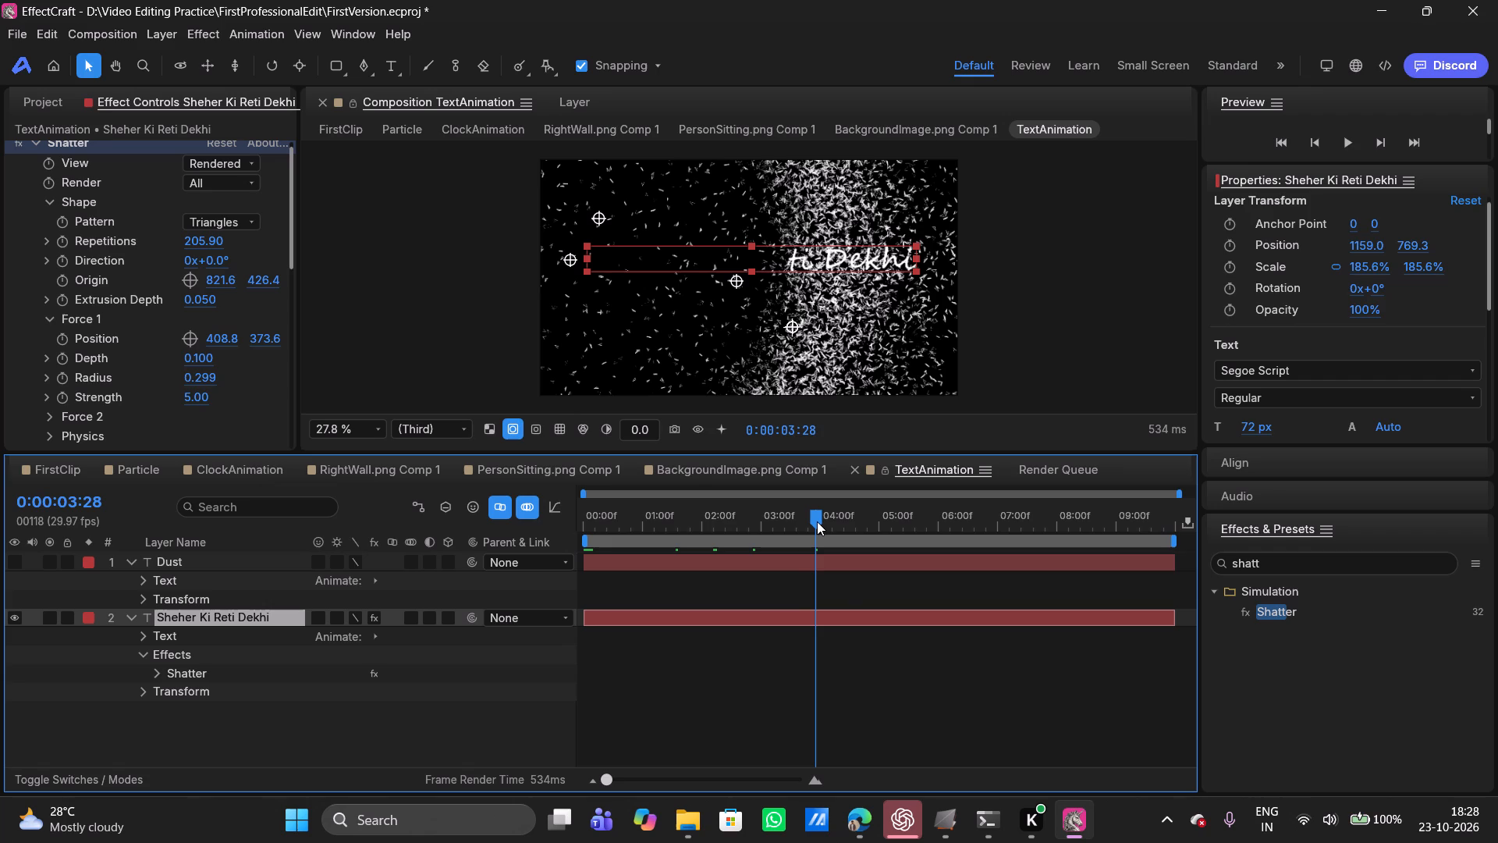
drag(817, 521, 865, 523)
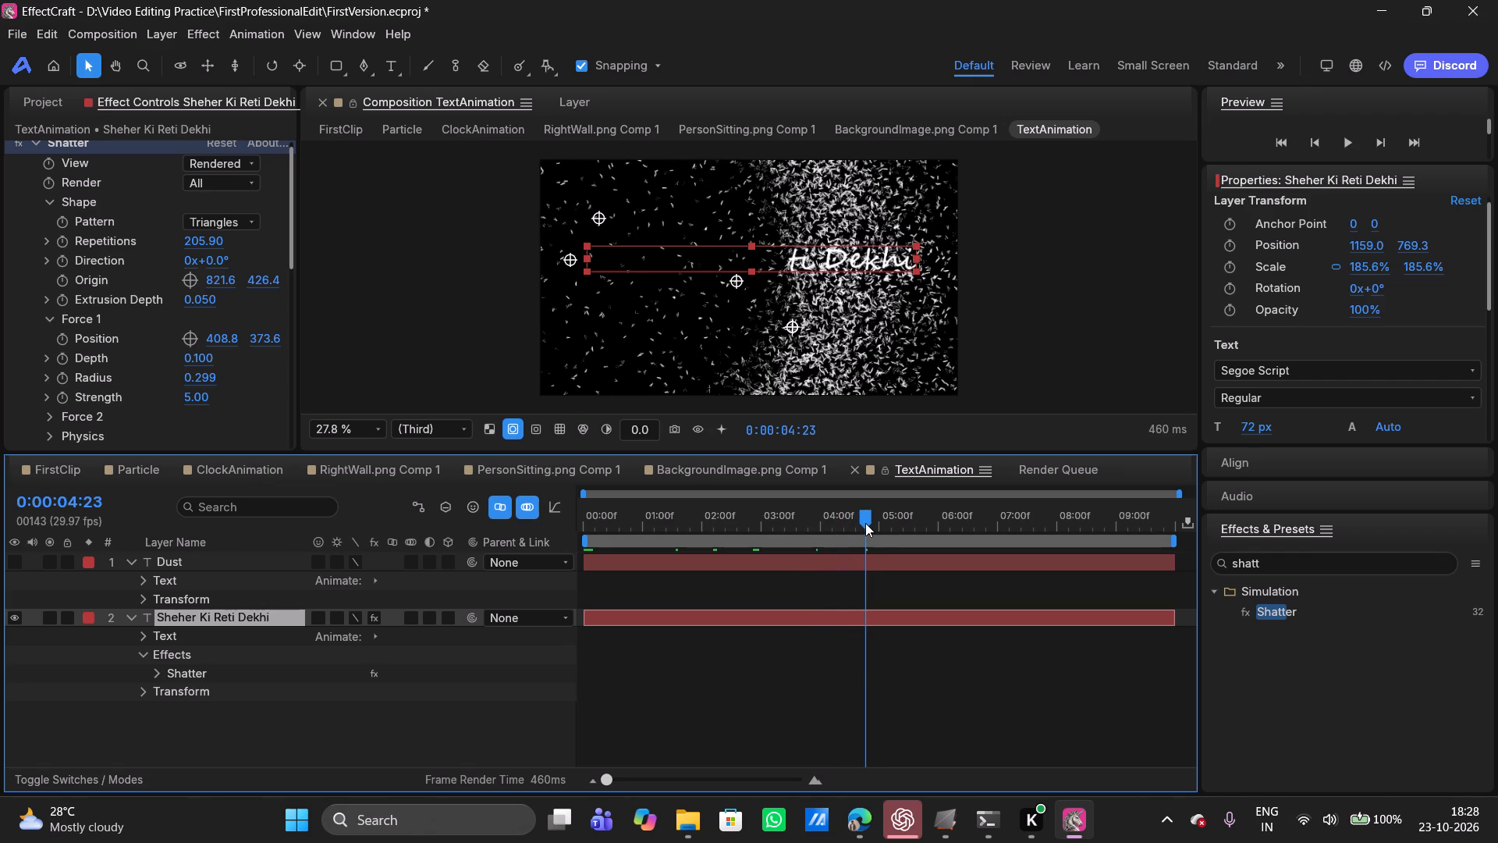
drag(865, 523, 945, 524)
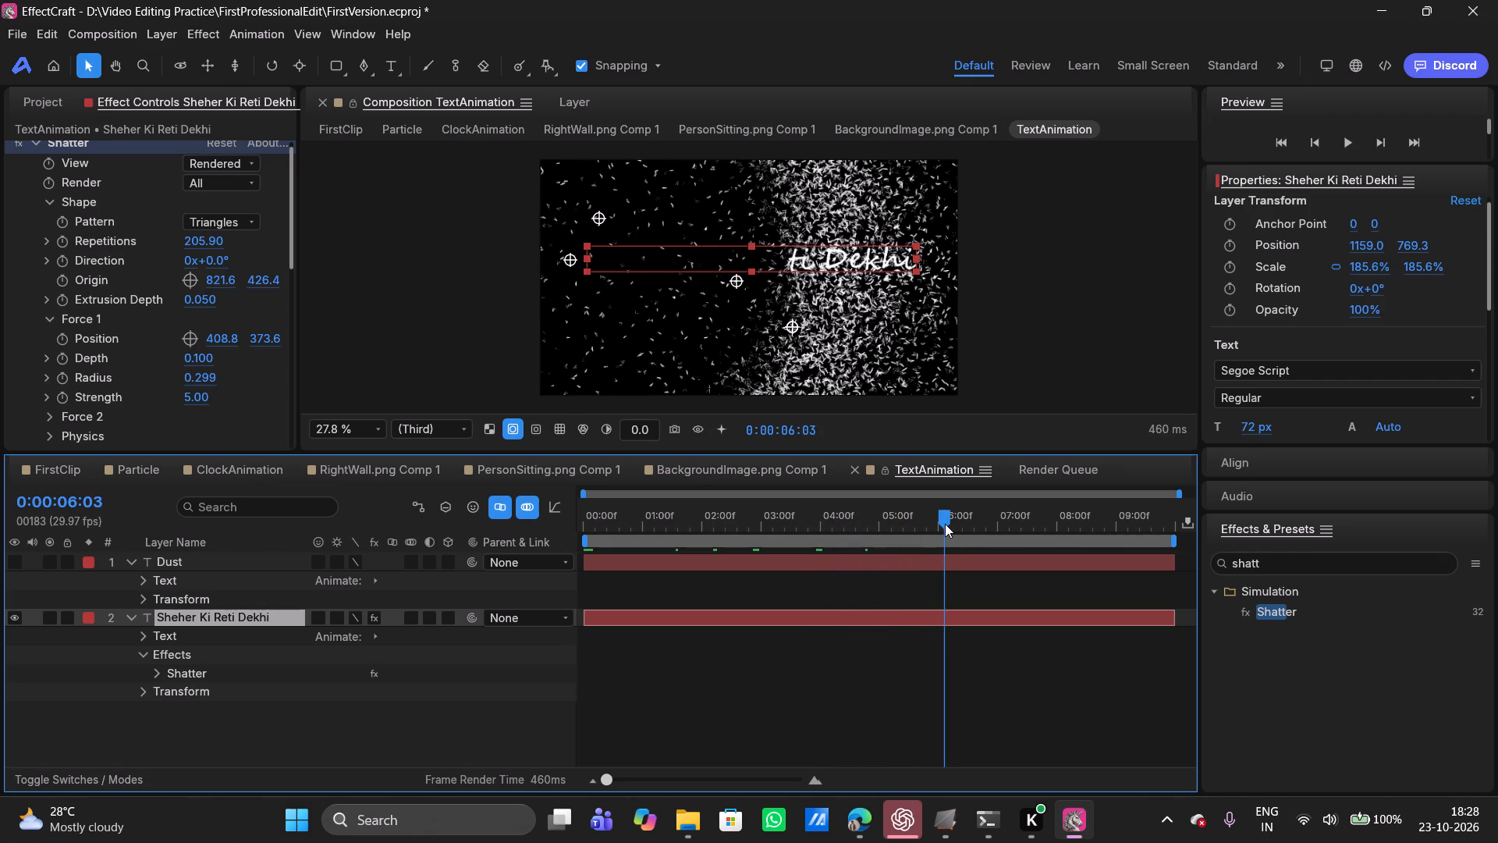
drag(945, 524, 547, 512)
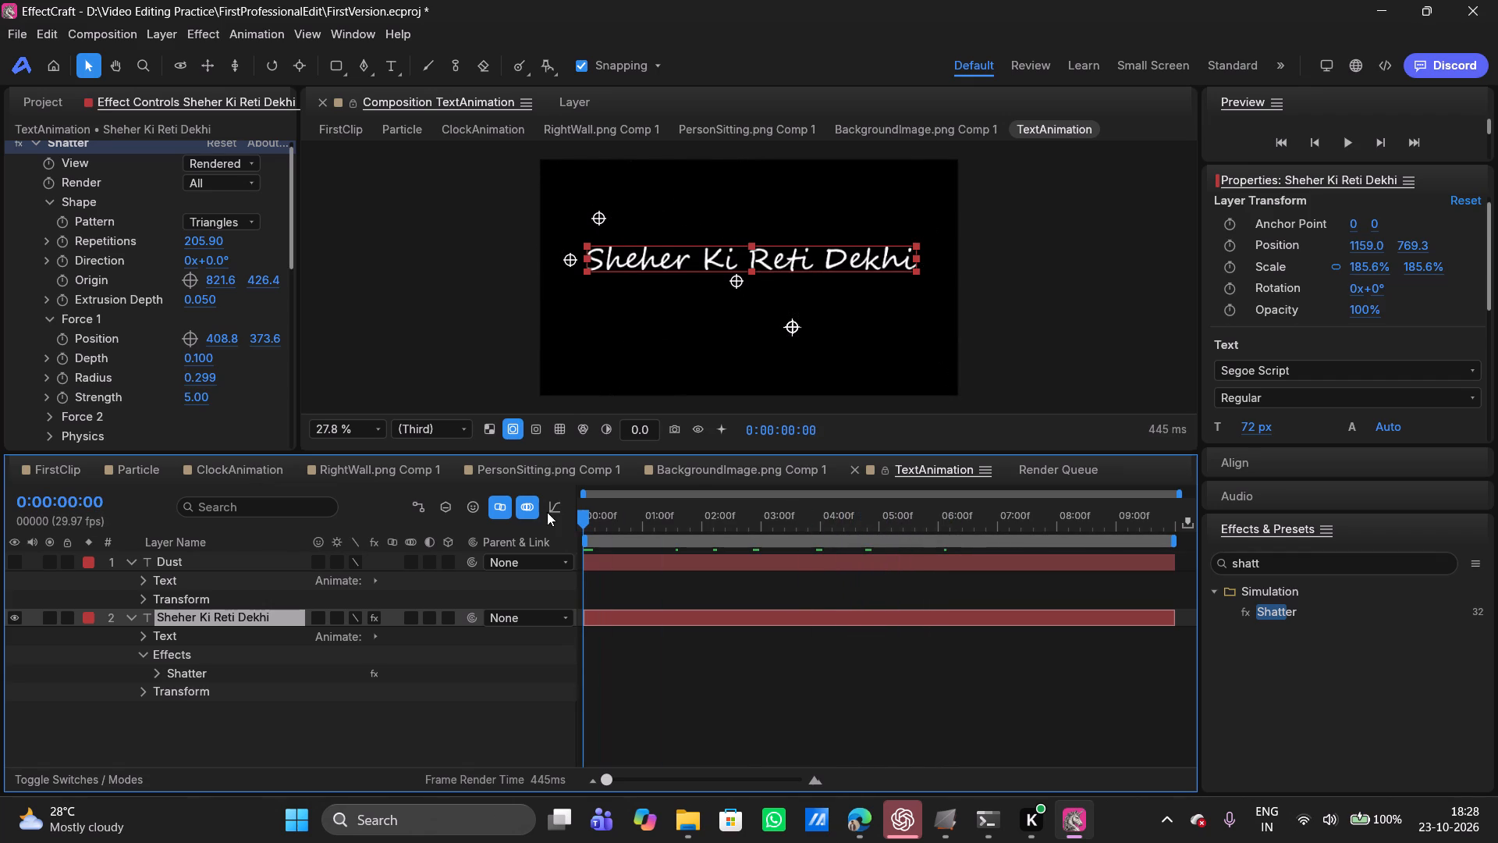
drag(547, 512, 544, 512)
Increase Shatter's Force 1 Radius to 0.592.
drag(195, 382, 222, 384)
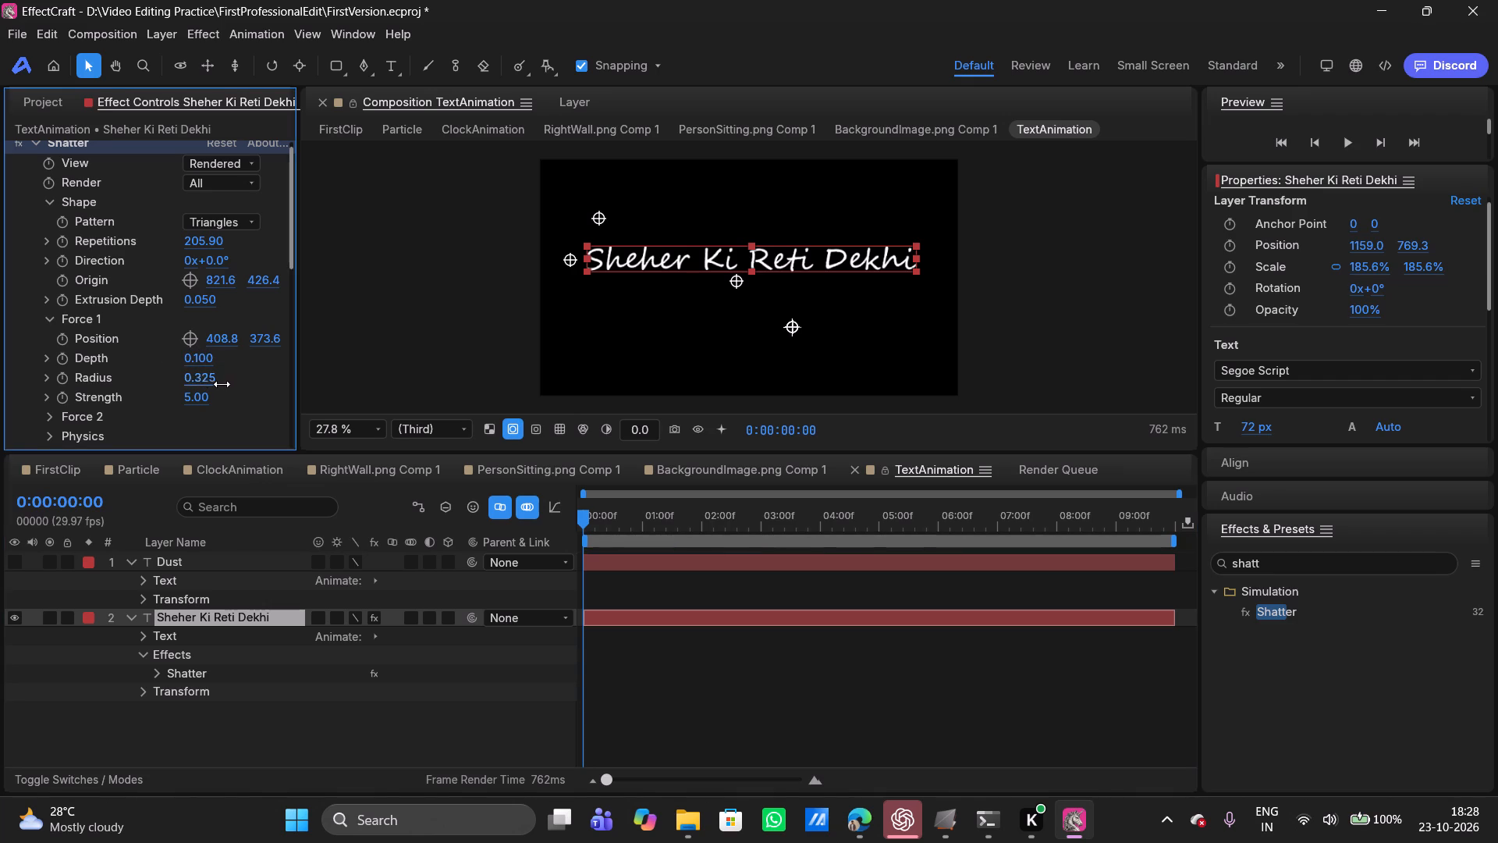
drag(222, 384, 243, 382)
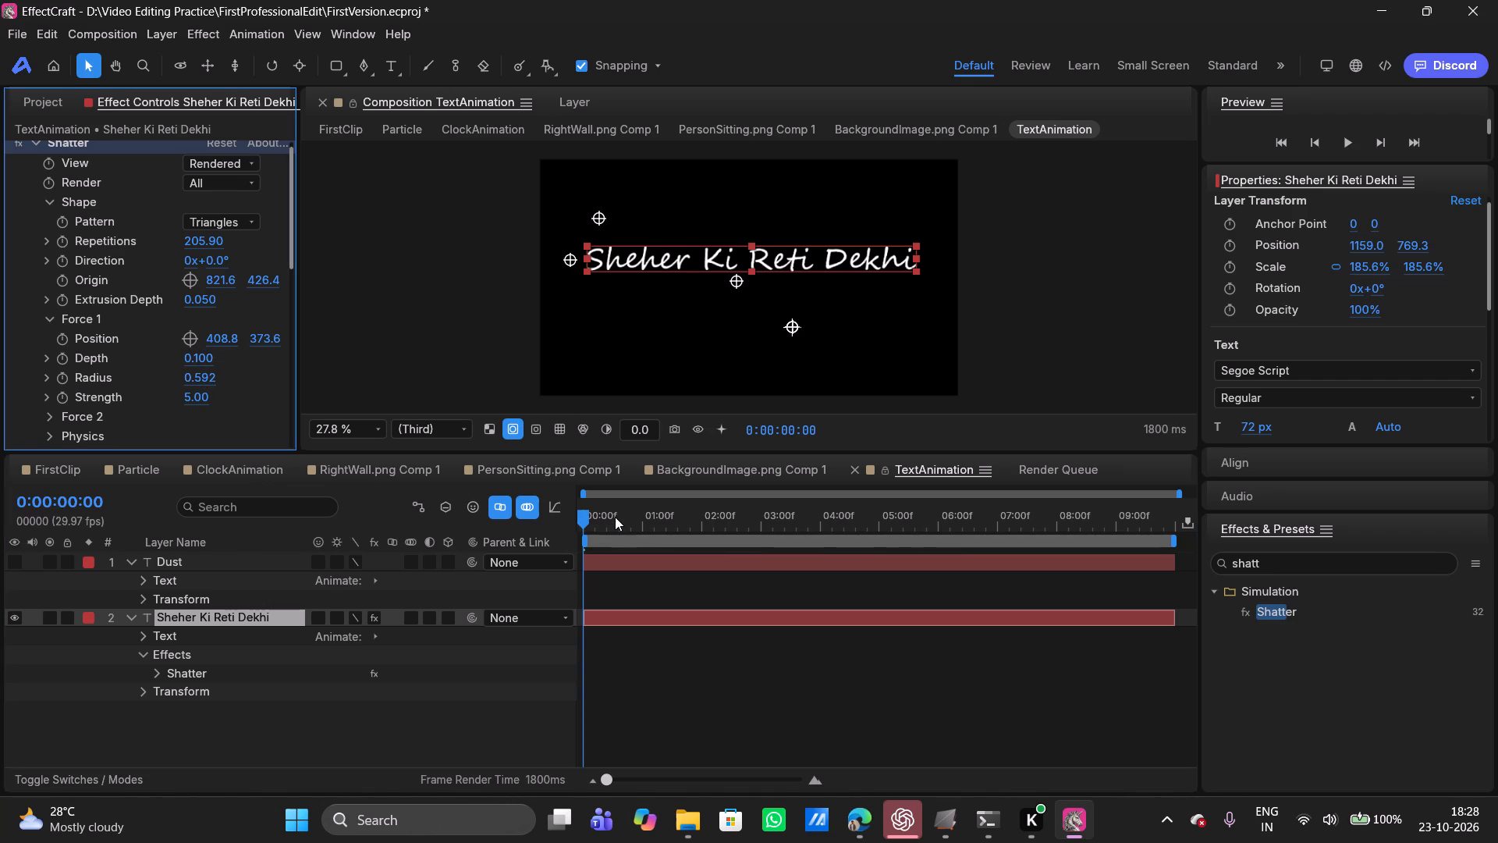
Scrub the dust animation up to 0:00:06:10 and back, then play it from the first frame to examine how the text disintegrates.
drag(594, 516, 639, 519)
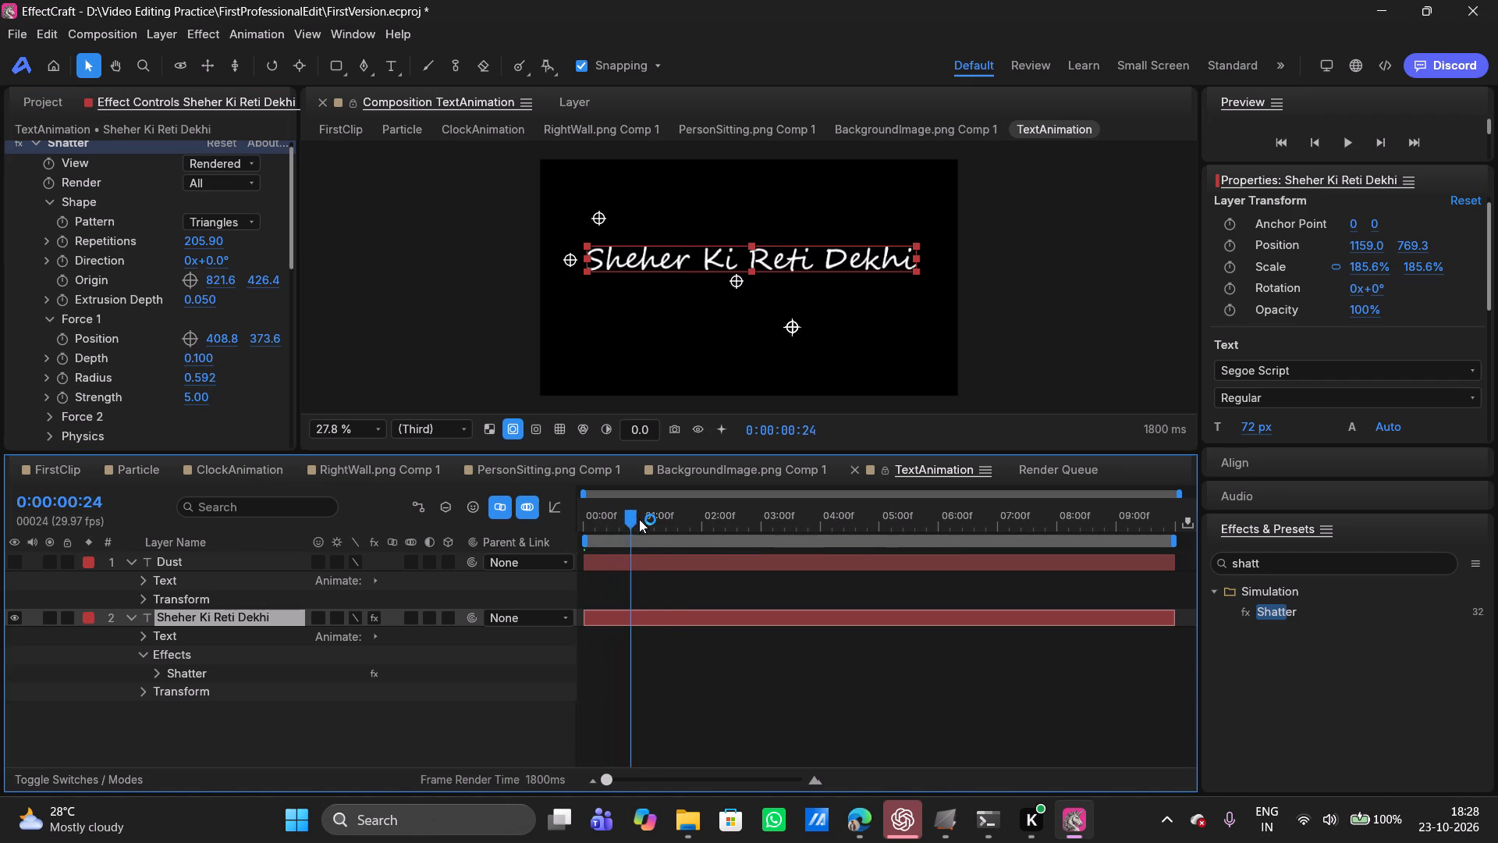
drag(639, 519, 959, 537)
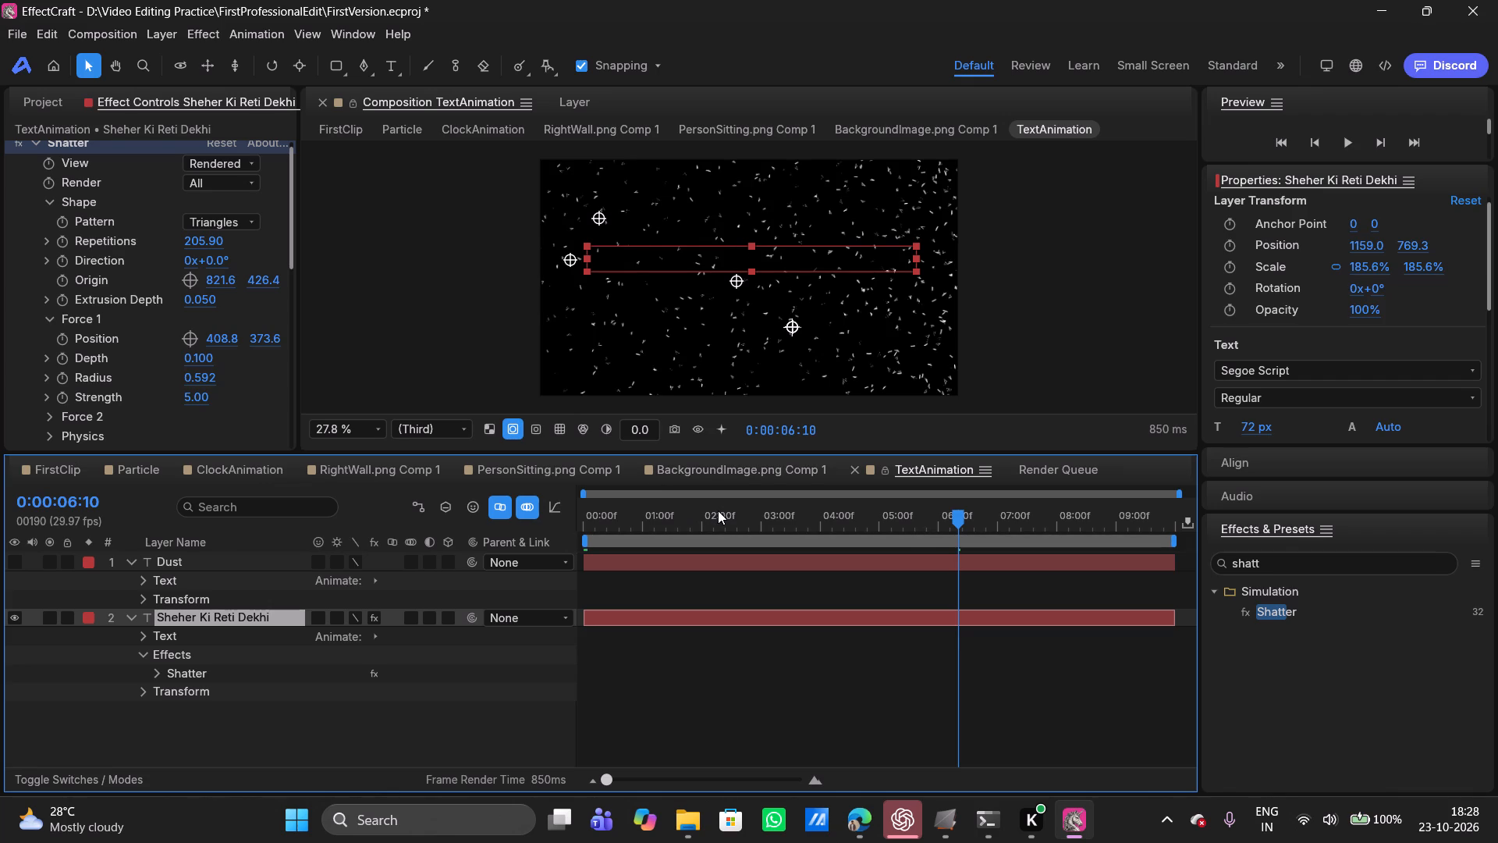
drag(971, 519, 897, 514)
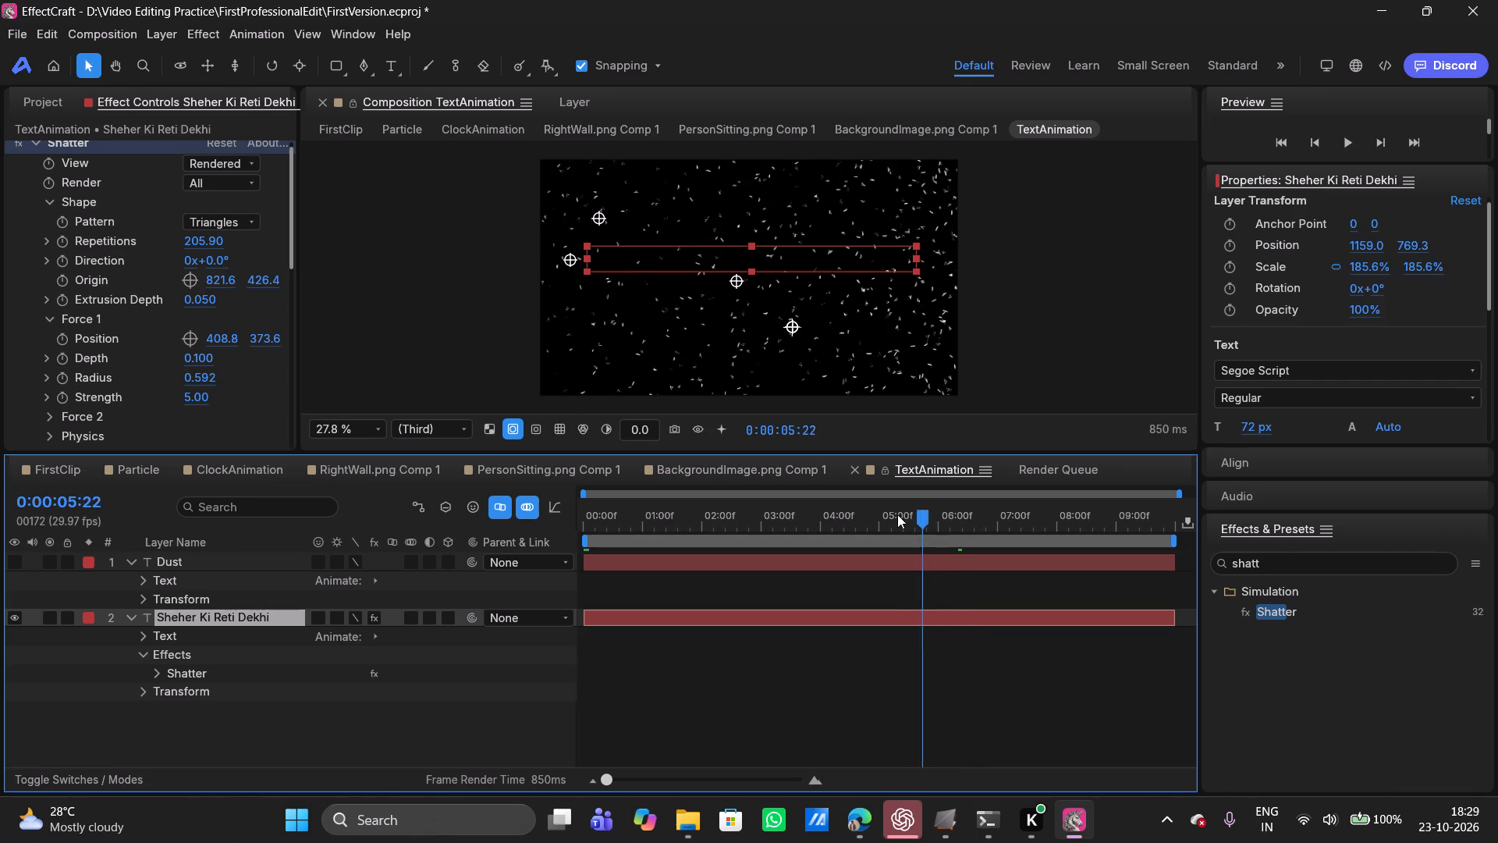
drag(897, 514, 878, 514)
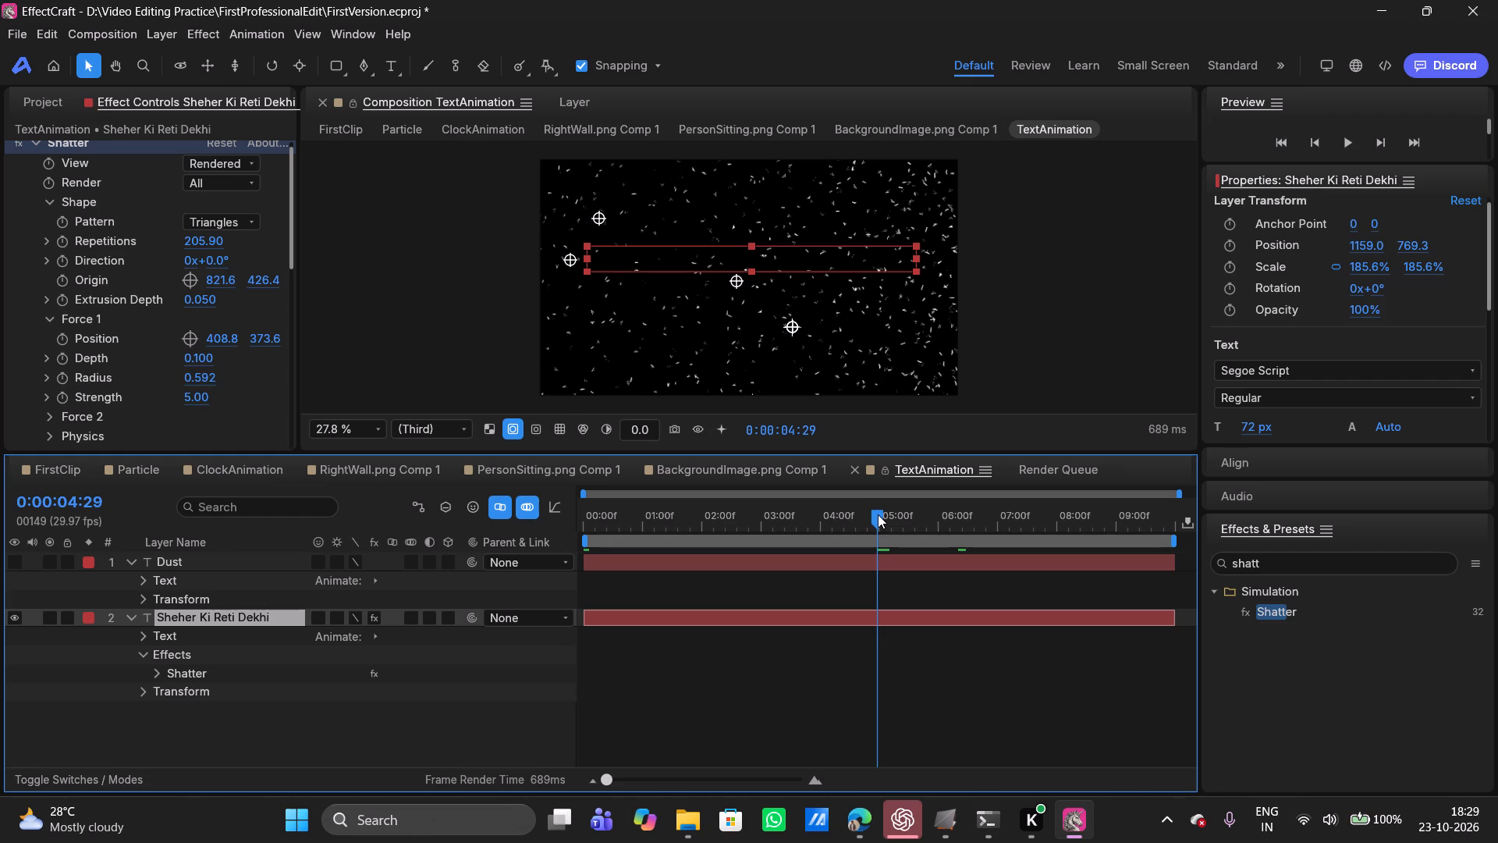
drag(878, 514, 554, 515)
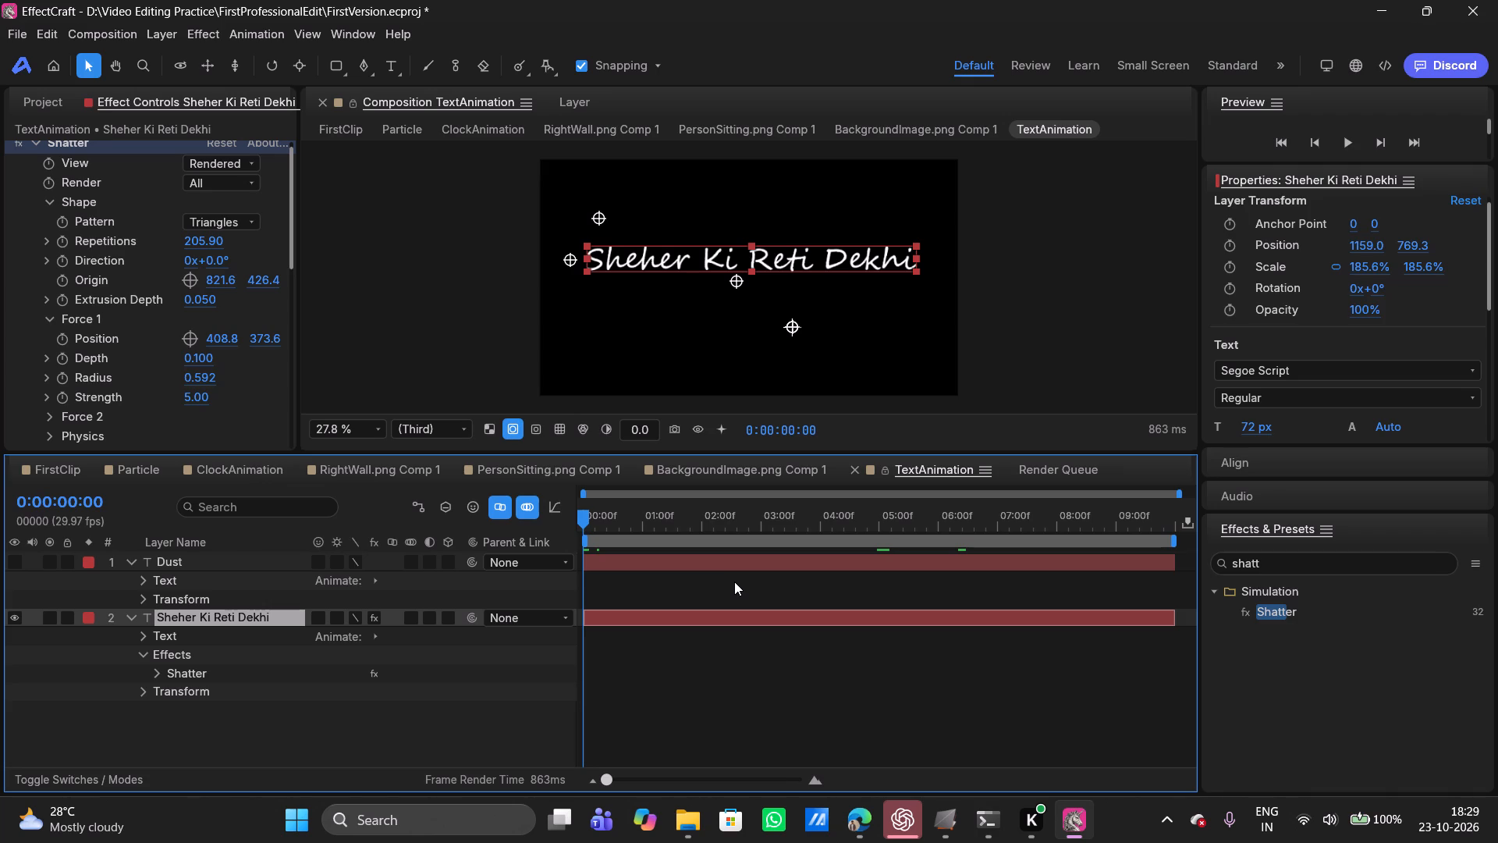
key(space)
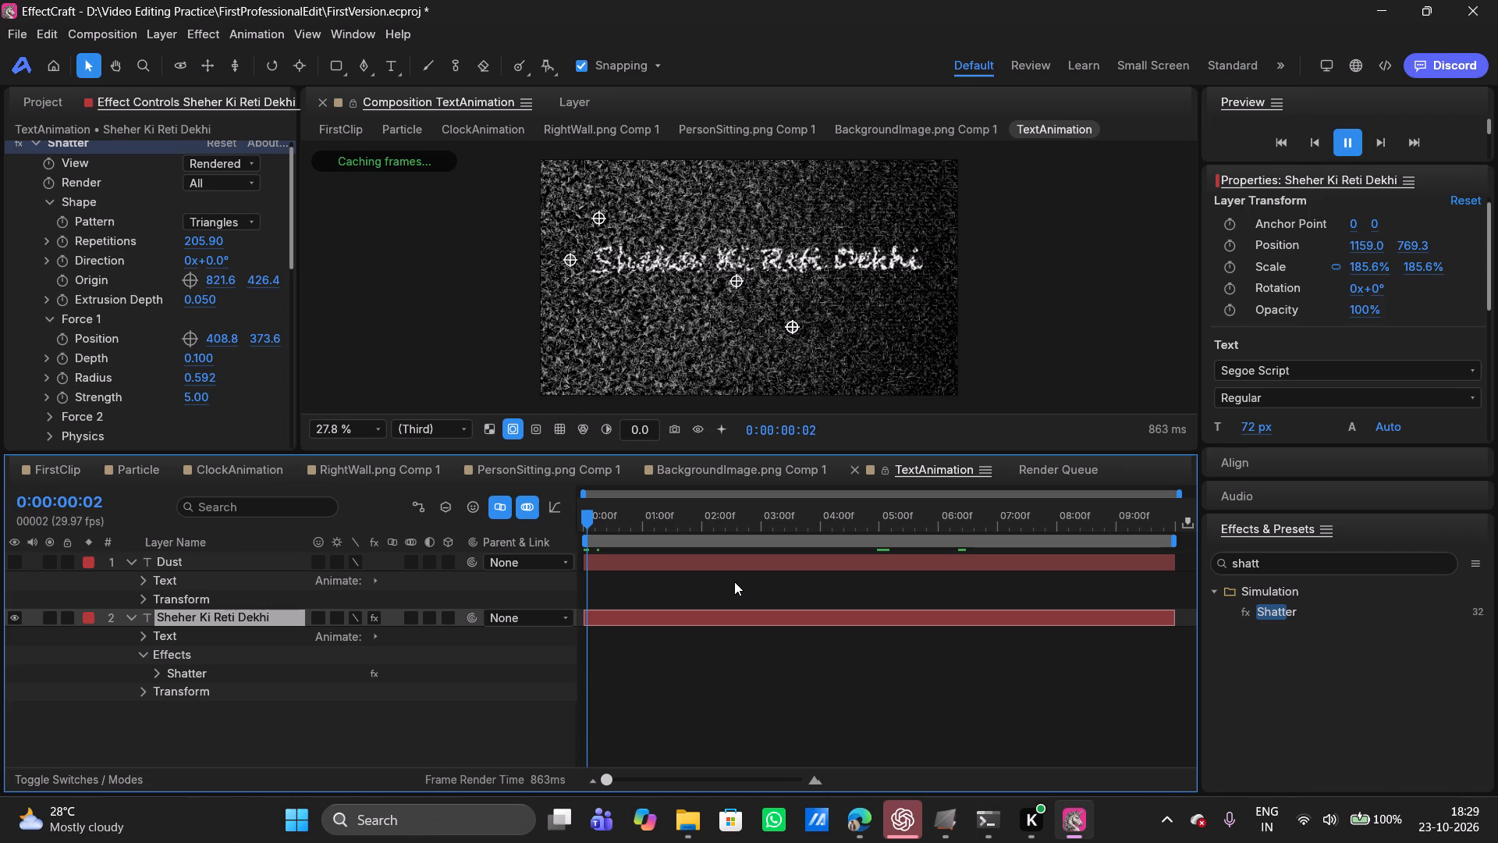
key(space)
drag(602, 503, 593, 513)
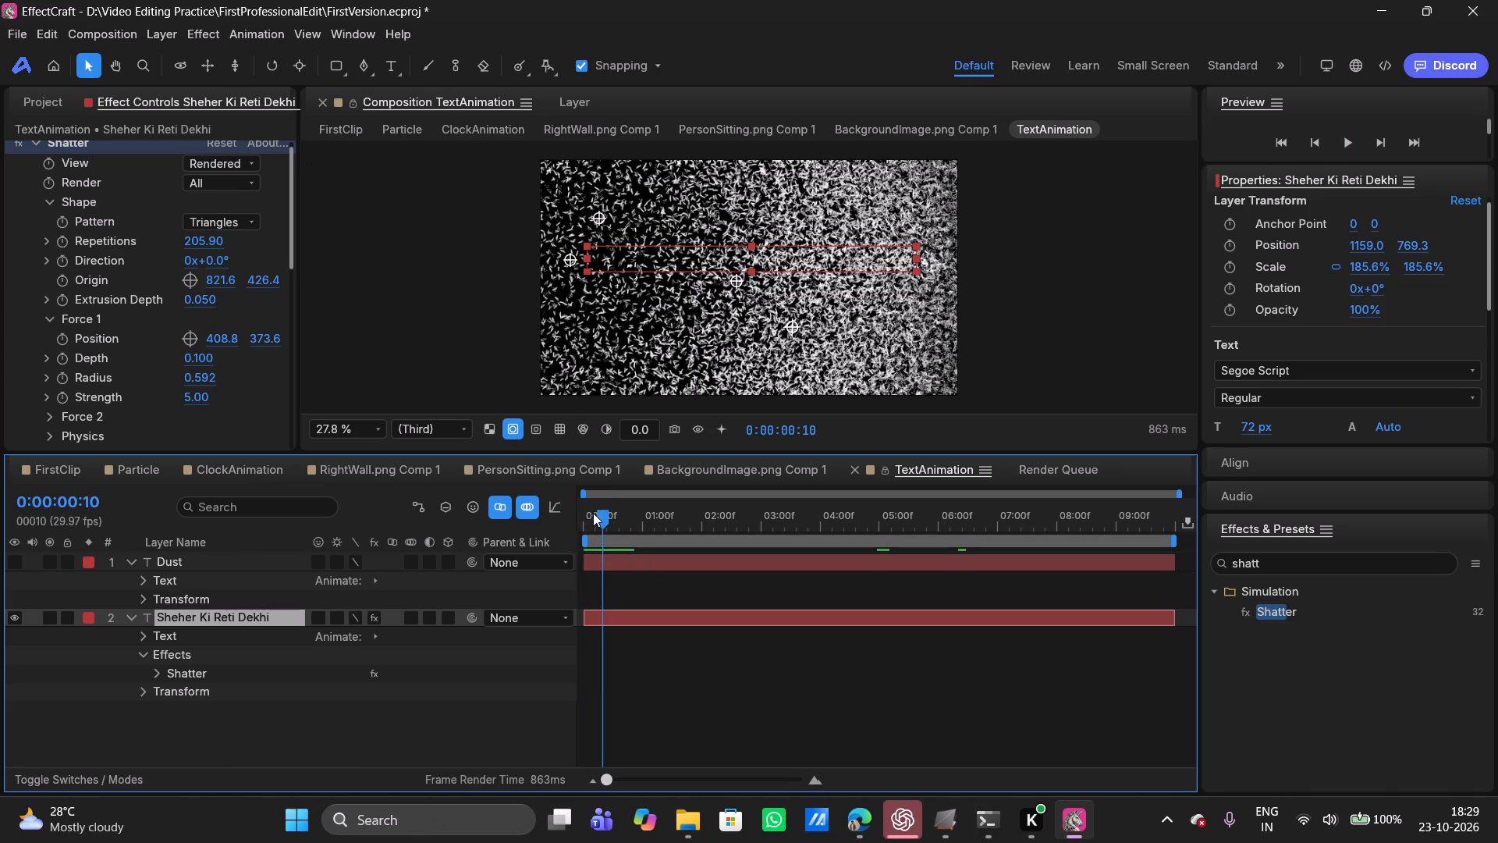
drag(593, 513, 592, 514)
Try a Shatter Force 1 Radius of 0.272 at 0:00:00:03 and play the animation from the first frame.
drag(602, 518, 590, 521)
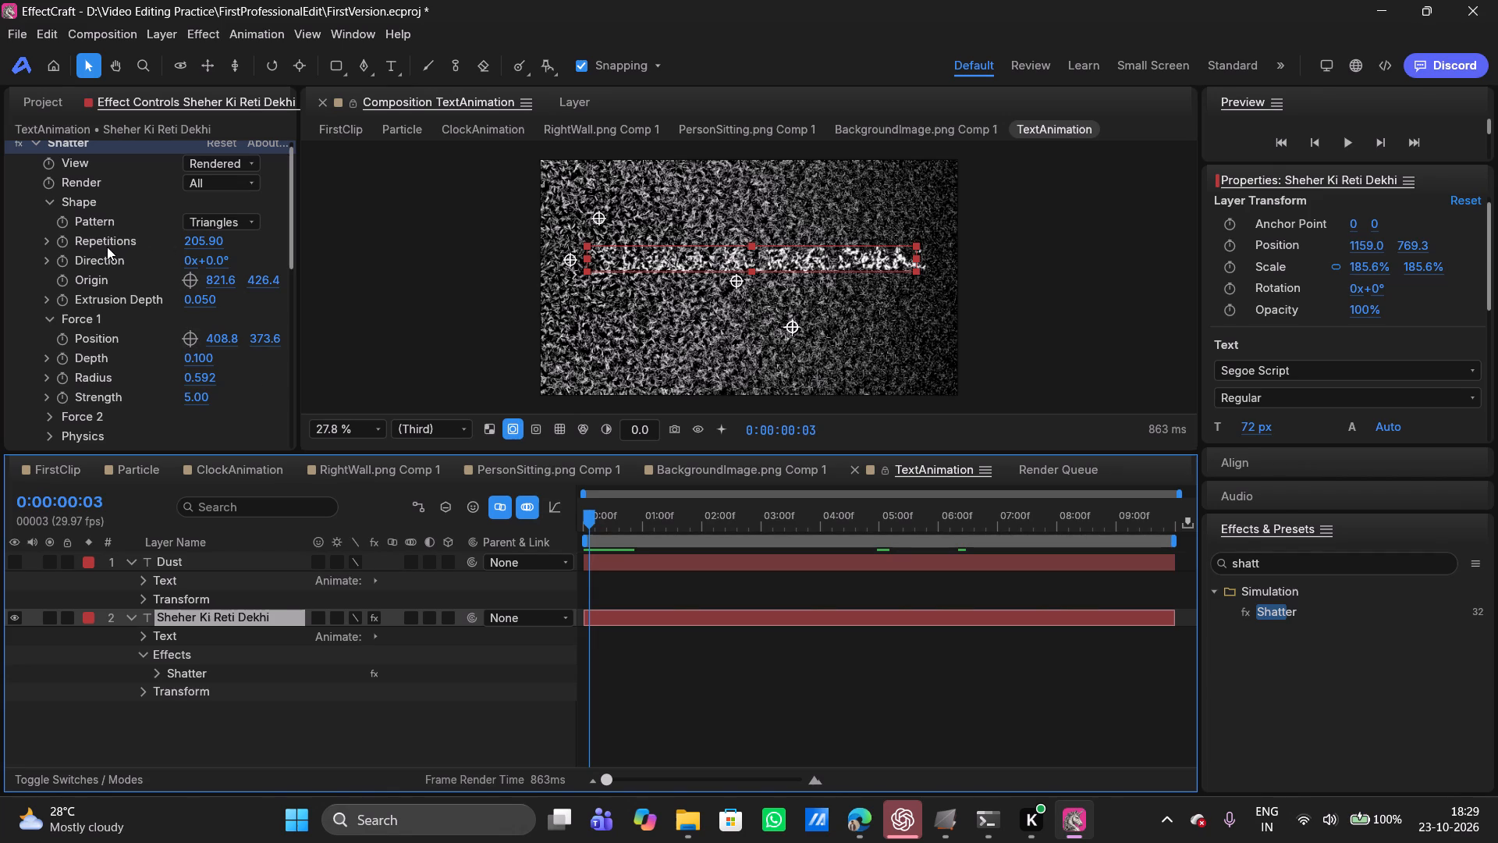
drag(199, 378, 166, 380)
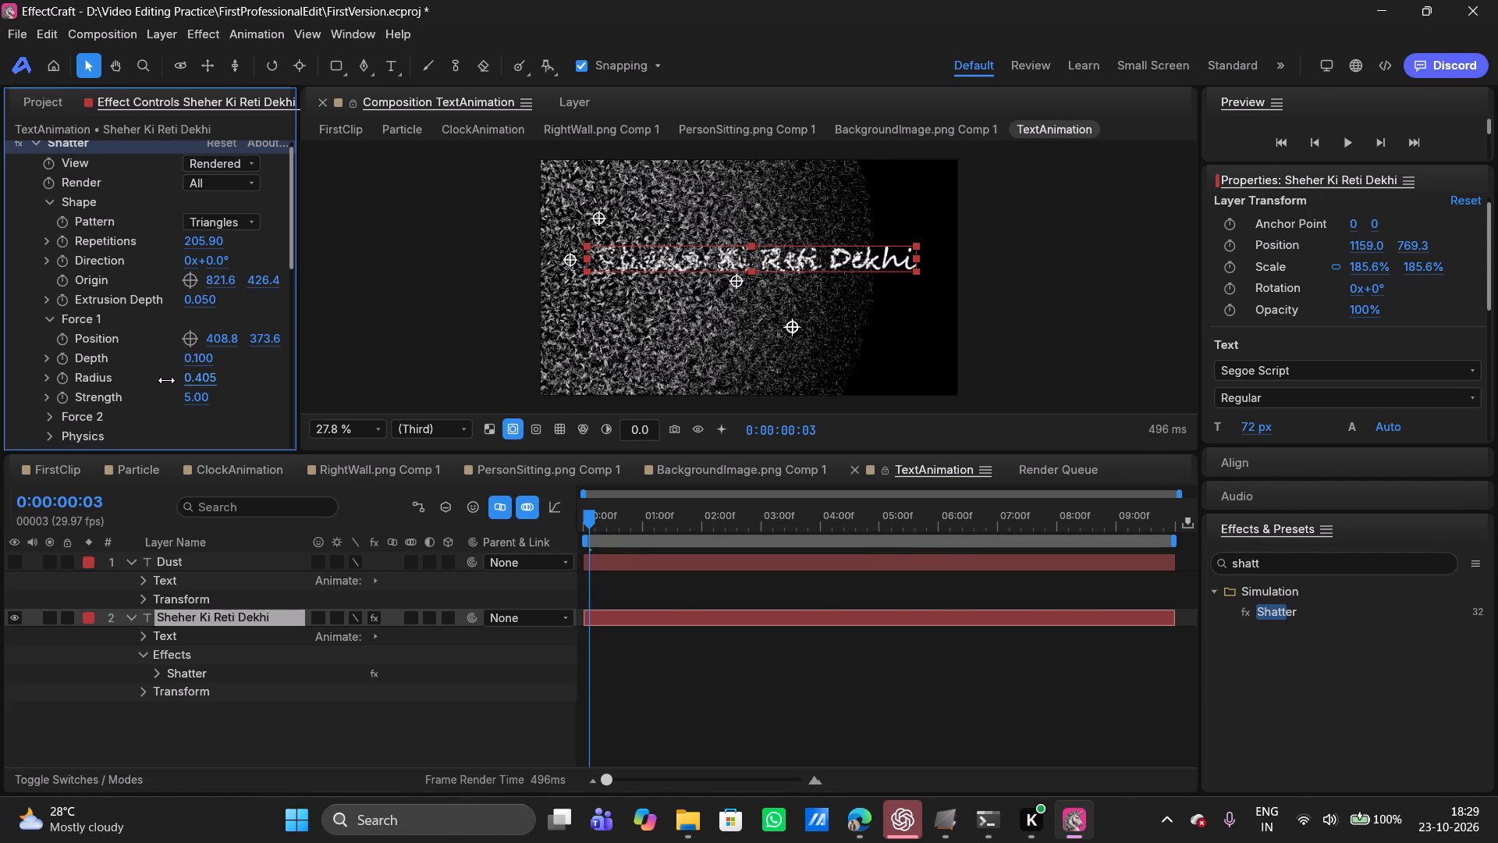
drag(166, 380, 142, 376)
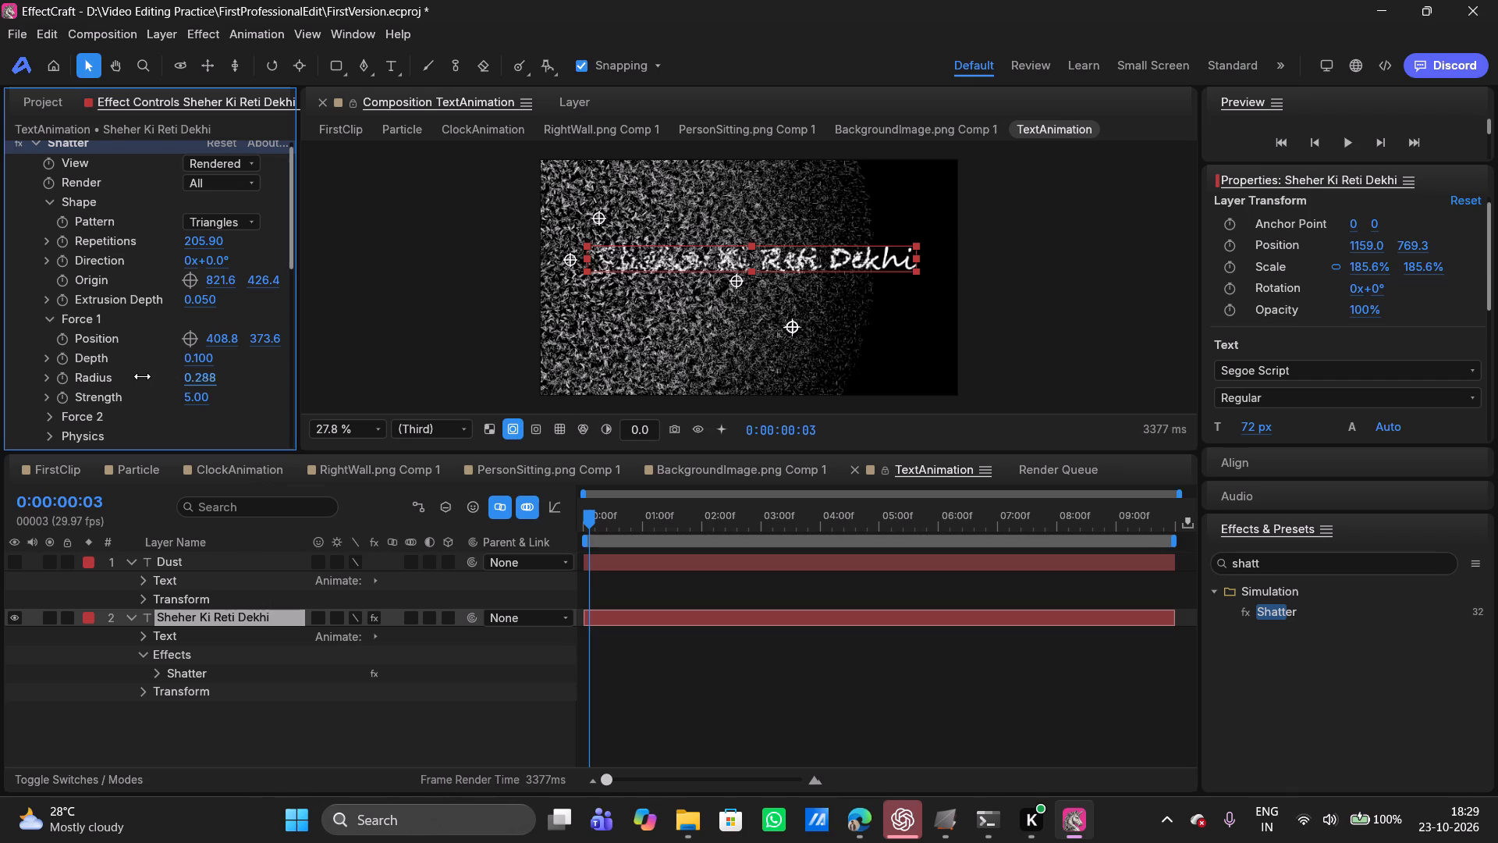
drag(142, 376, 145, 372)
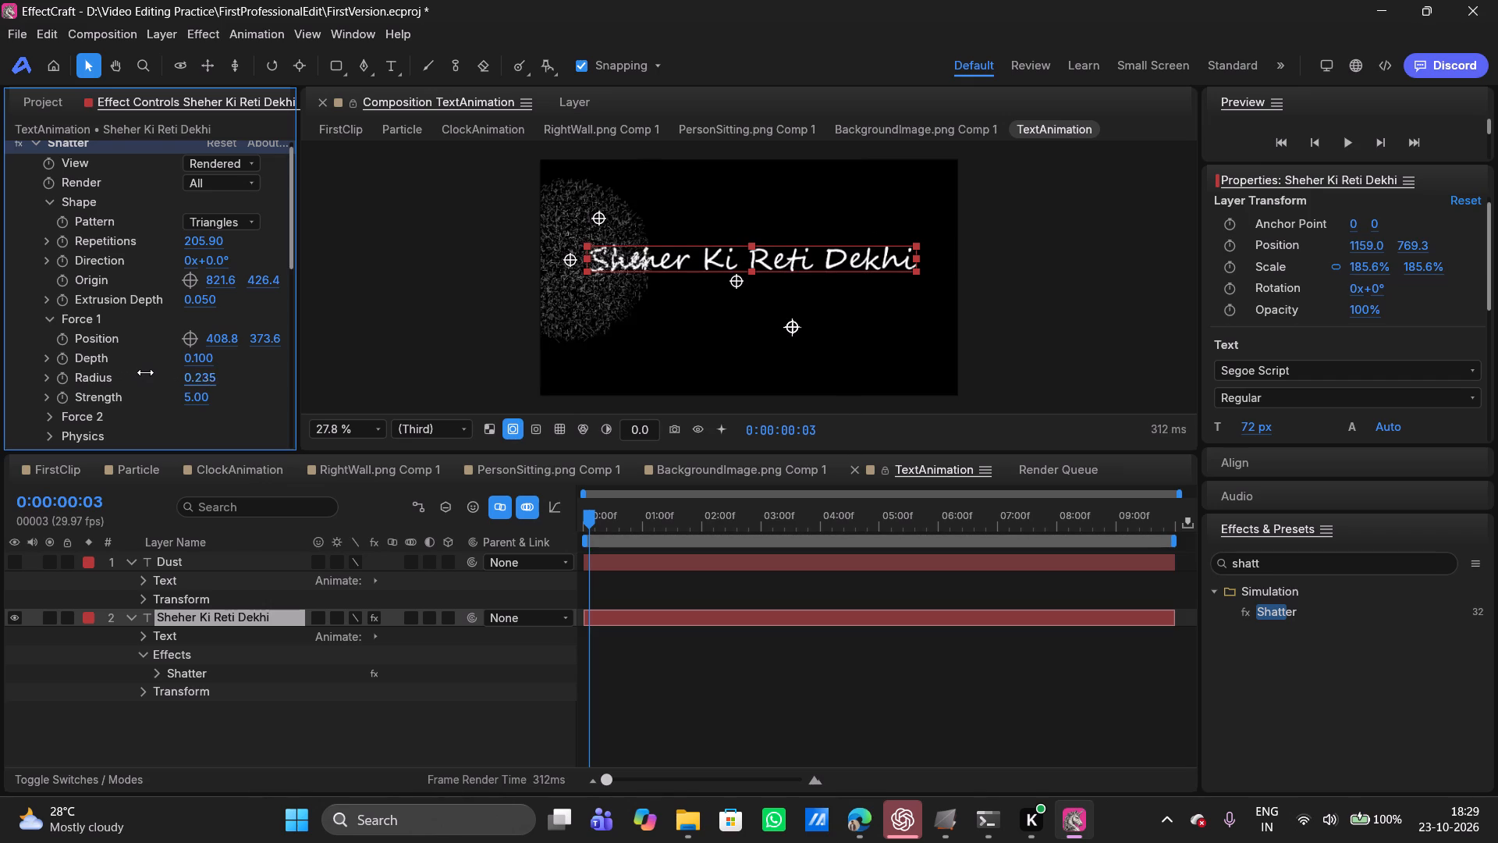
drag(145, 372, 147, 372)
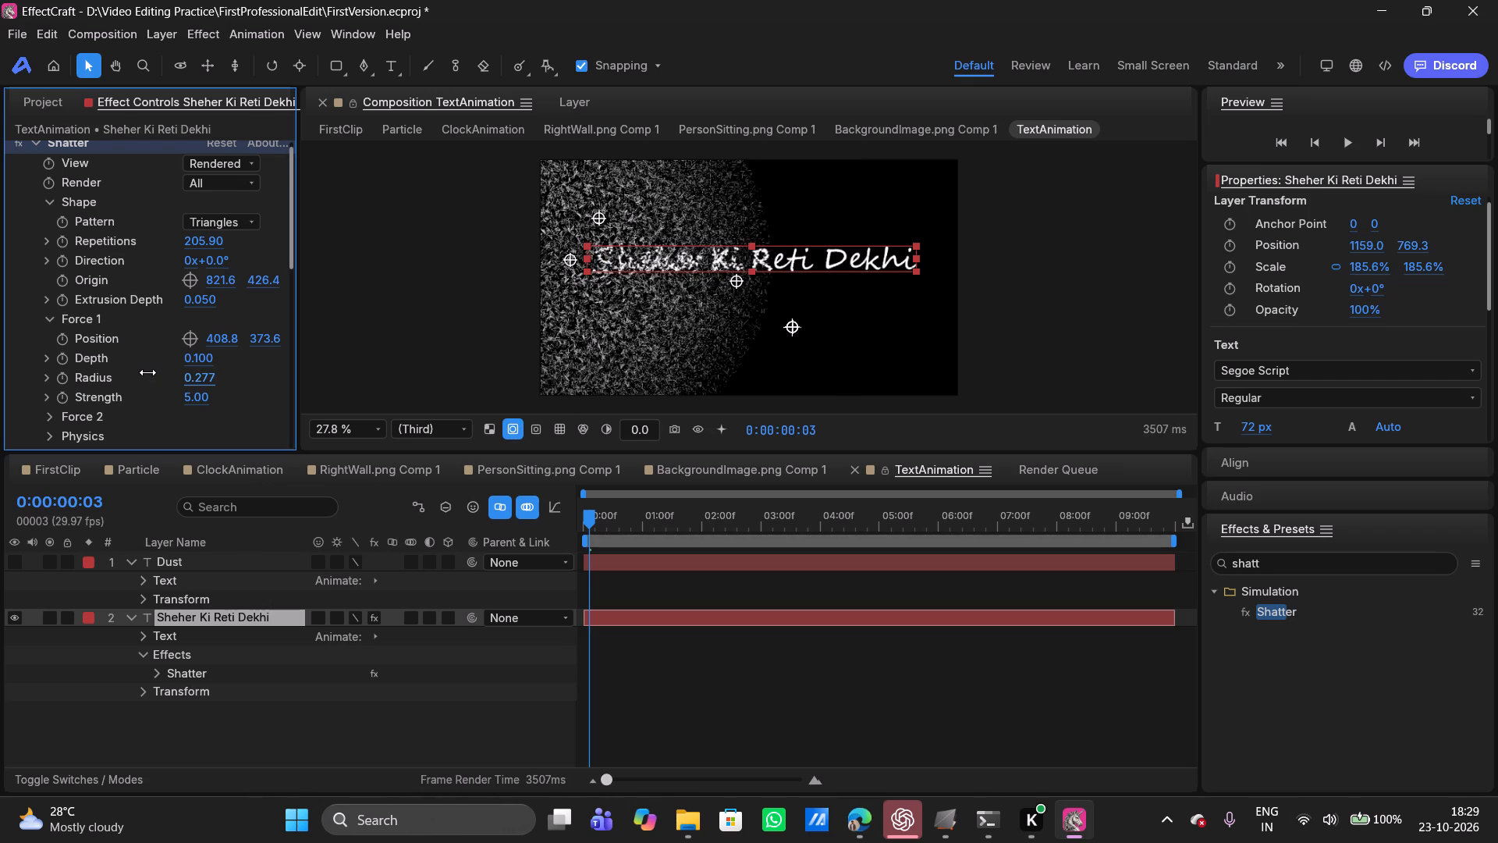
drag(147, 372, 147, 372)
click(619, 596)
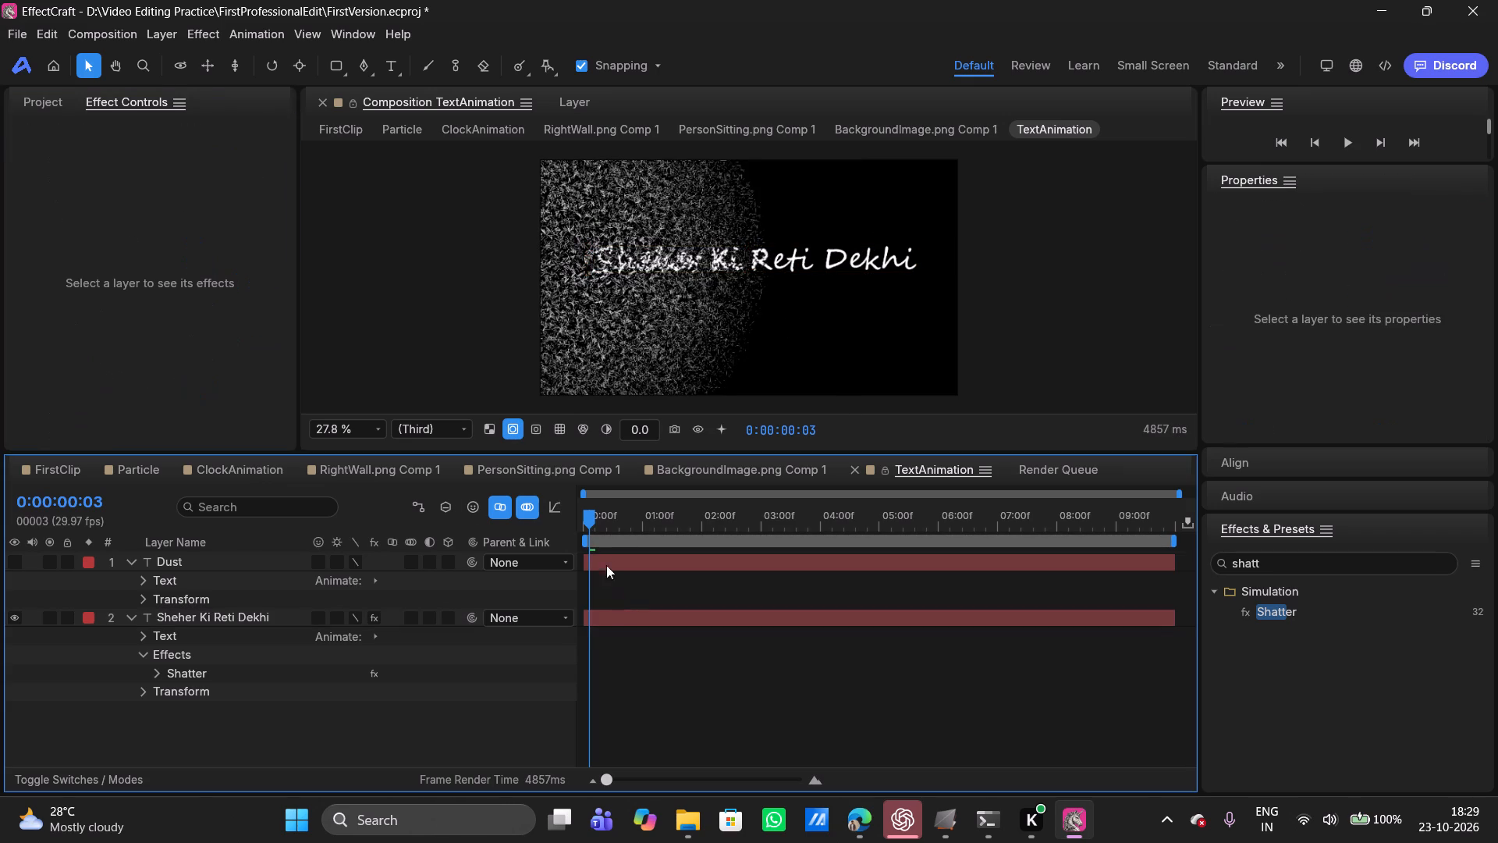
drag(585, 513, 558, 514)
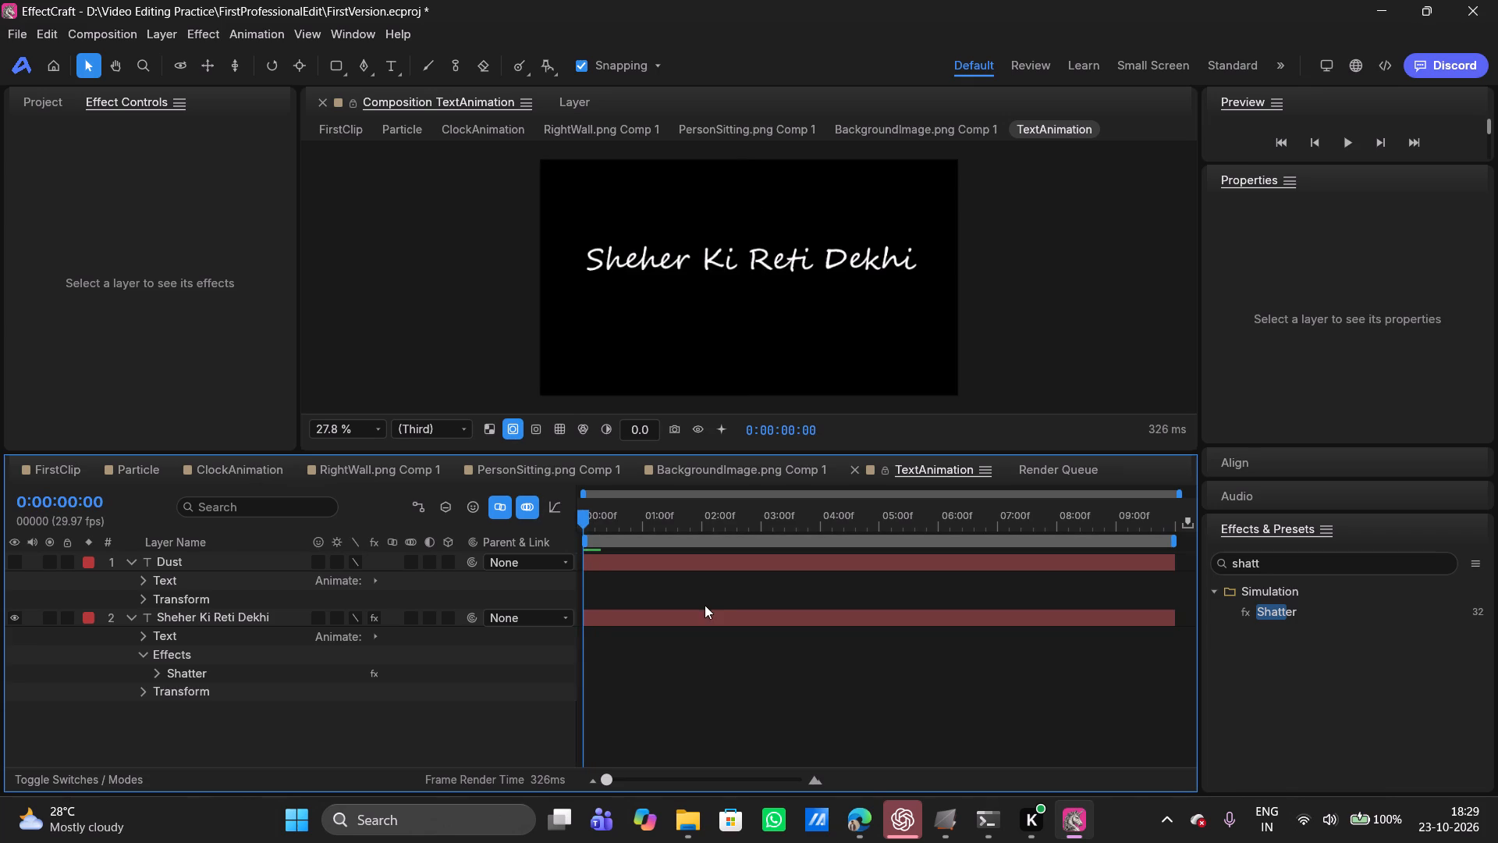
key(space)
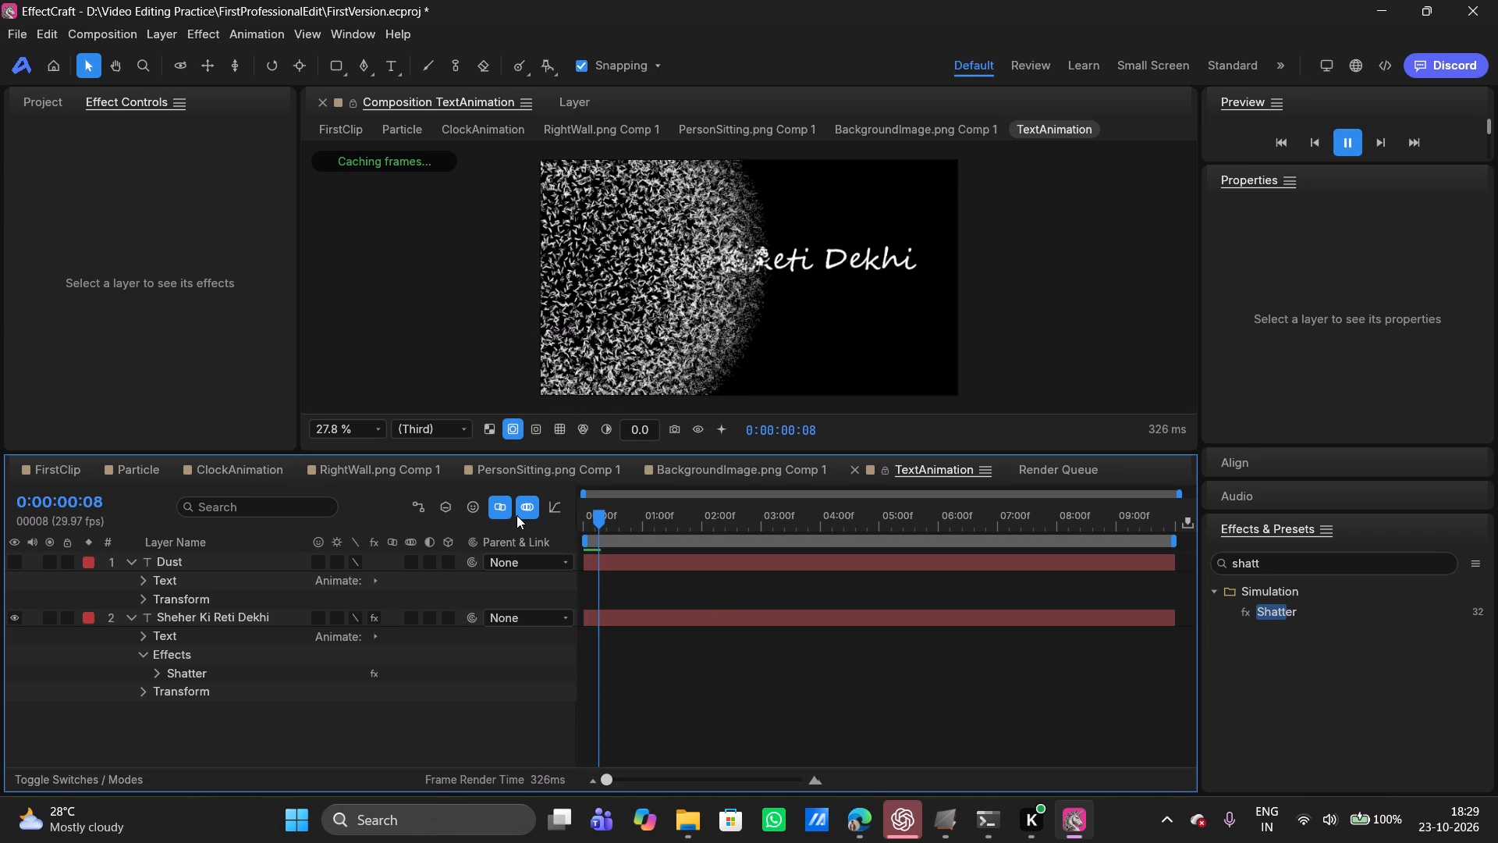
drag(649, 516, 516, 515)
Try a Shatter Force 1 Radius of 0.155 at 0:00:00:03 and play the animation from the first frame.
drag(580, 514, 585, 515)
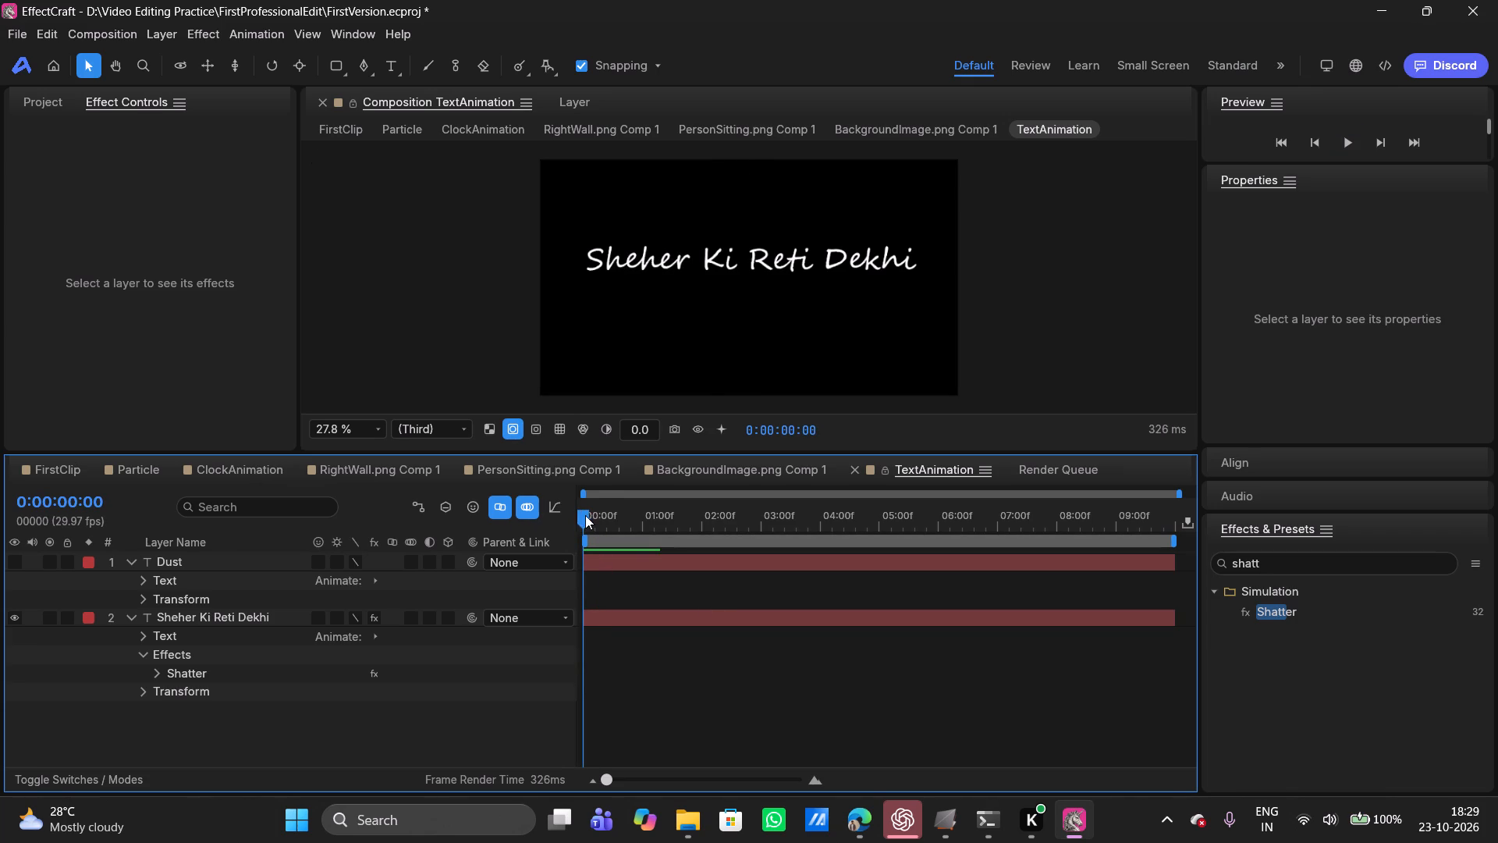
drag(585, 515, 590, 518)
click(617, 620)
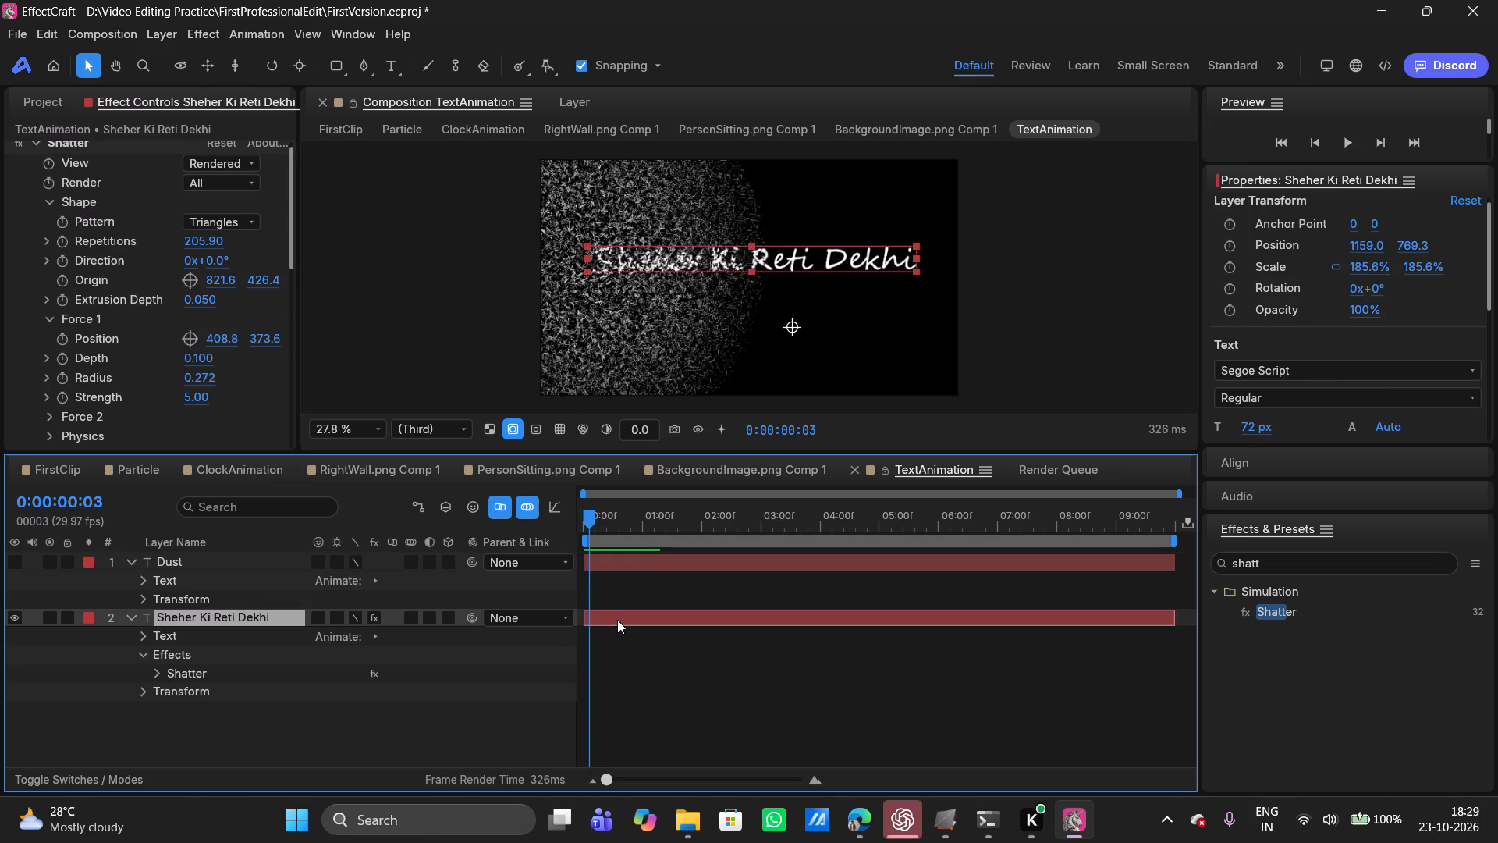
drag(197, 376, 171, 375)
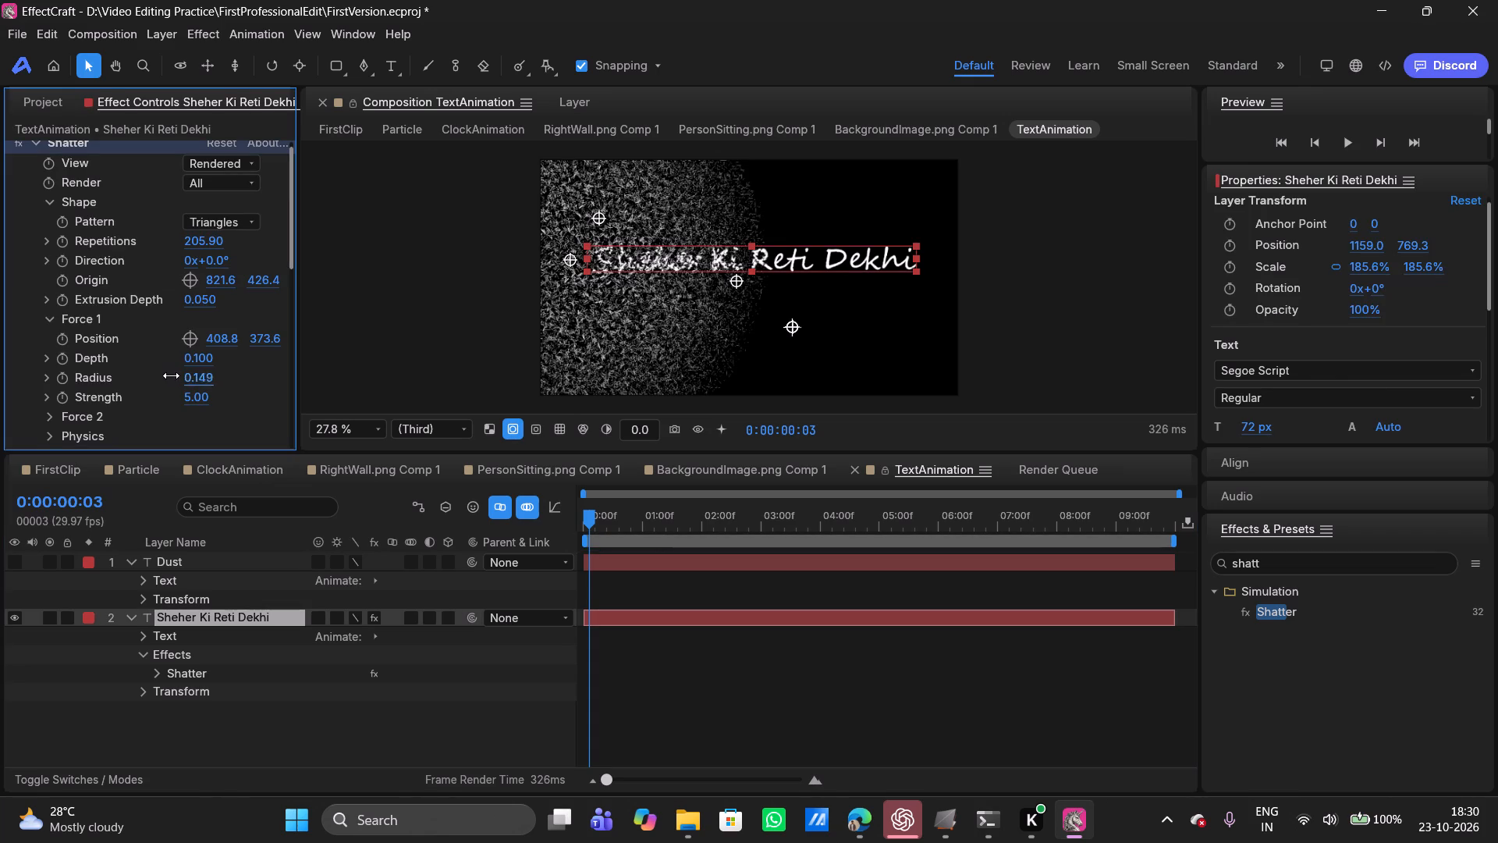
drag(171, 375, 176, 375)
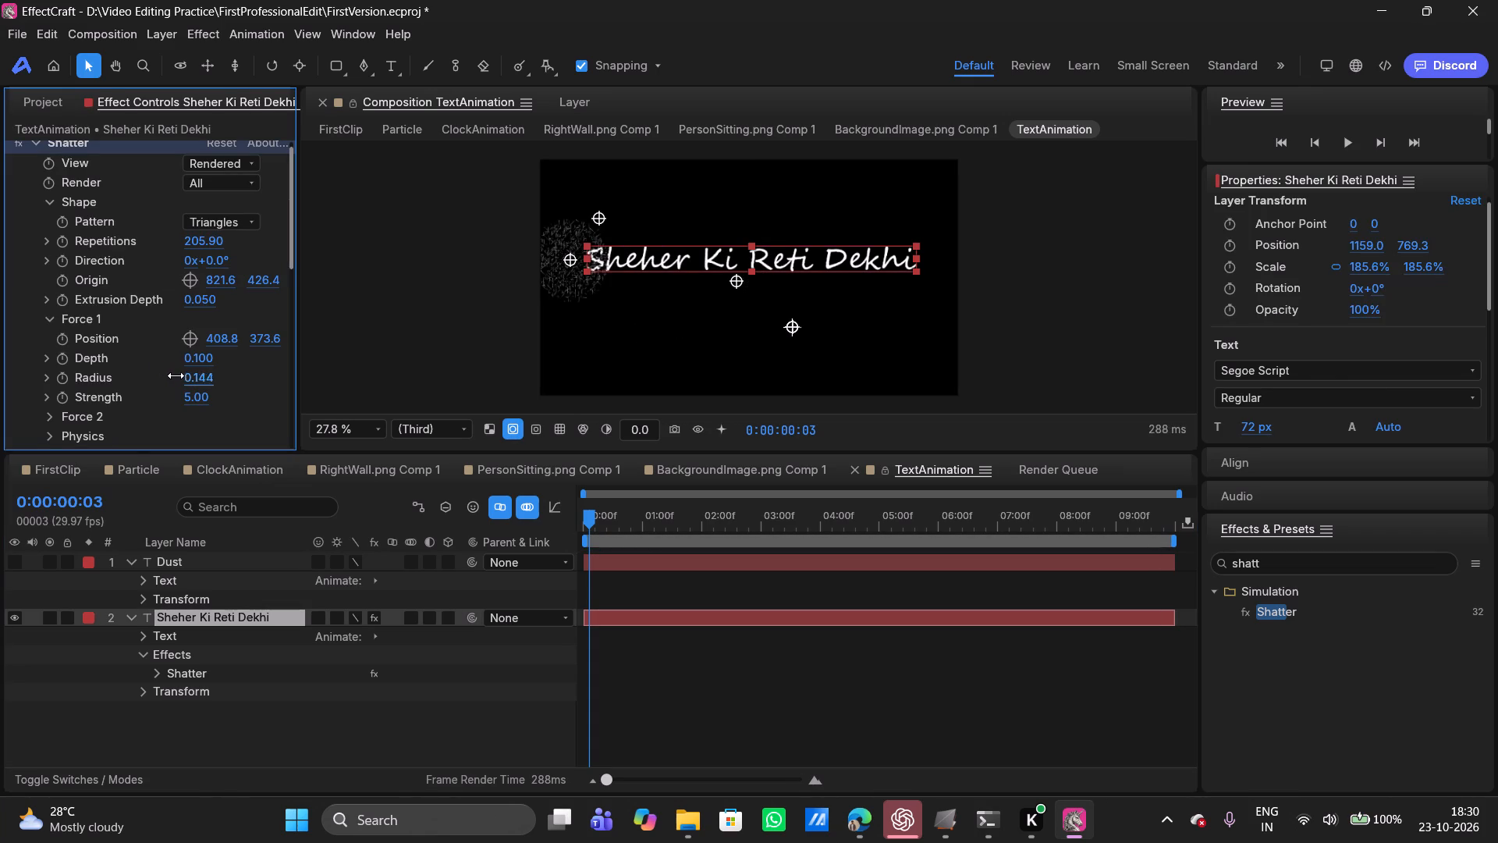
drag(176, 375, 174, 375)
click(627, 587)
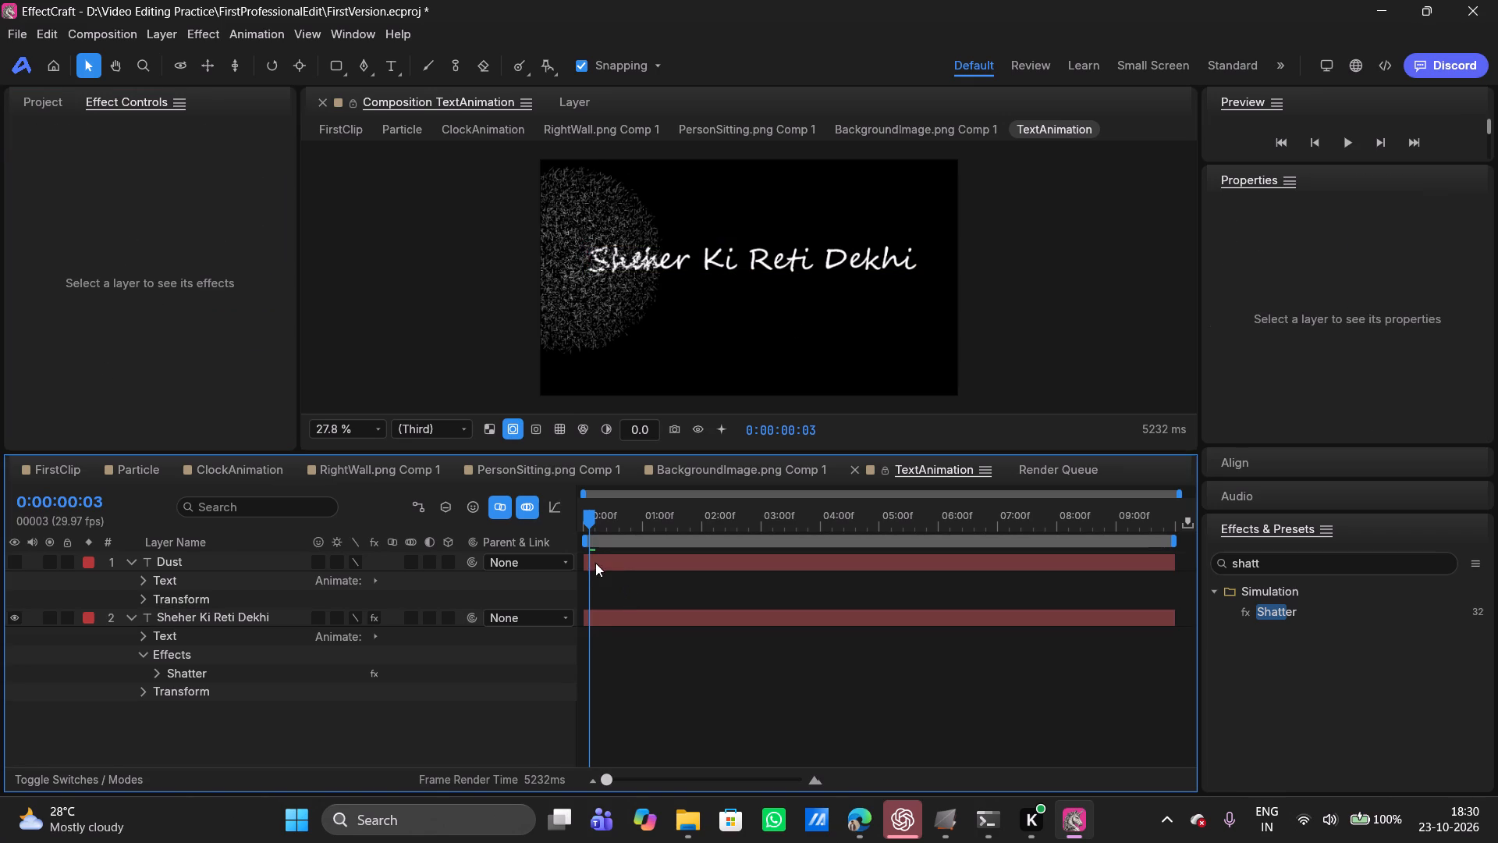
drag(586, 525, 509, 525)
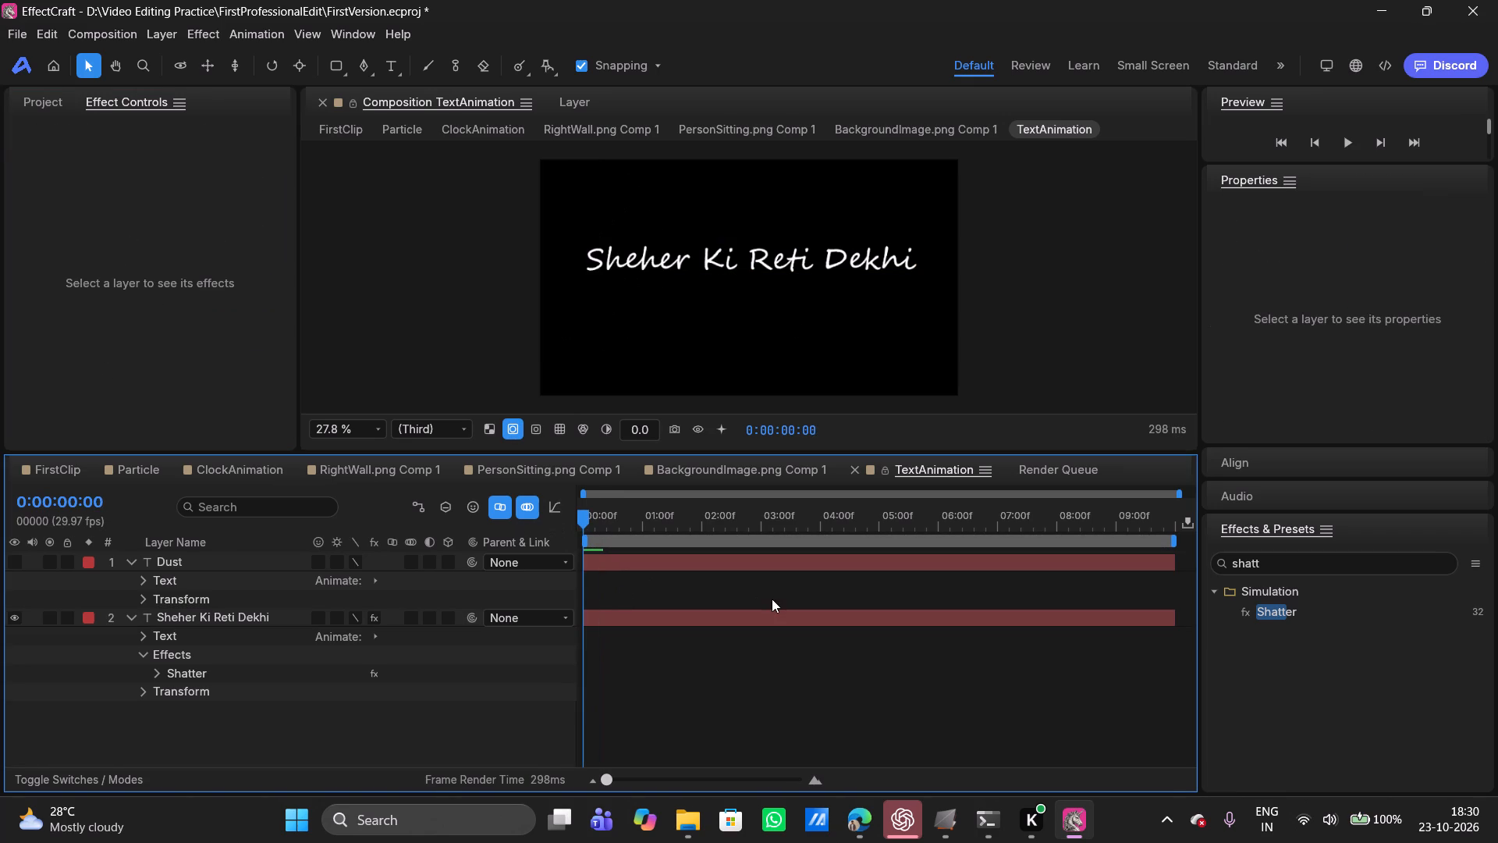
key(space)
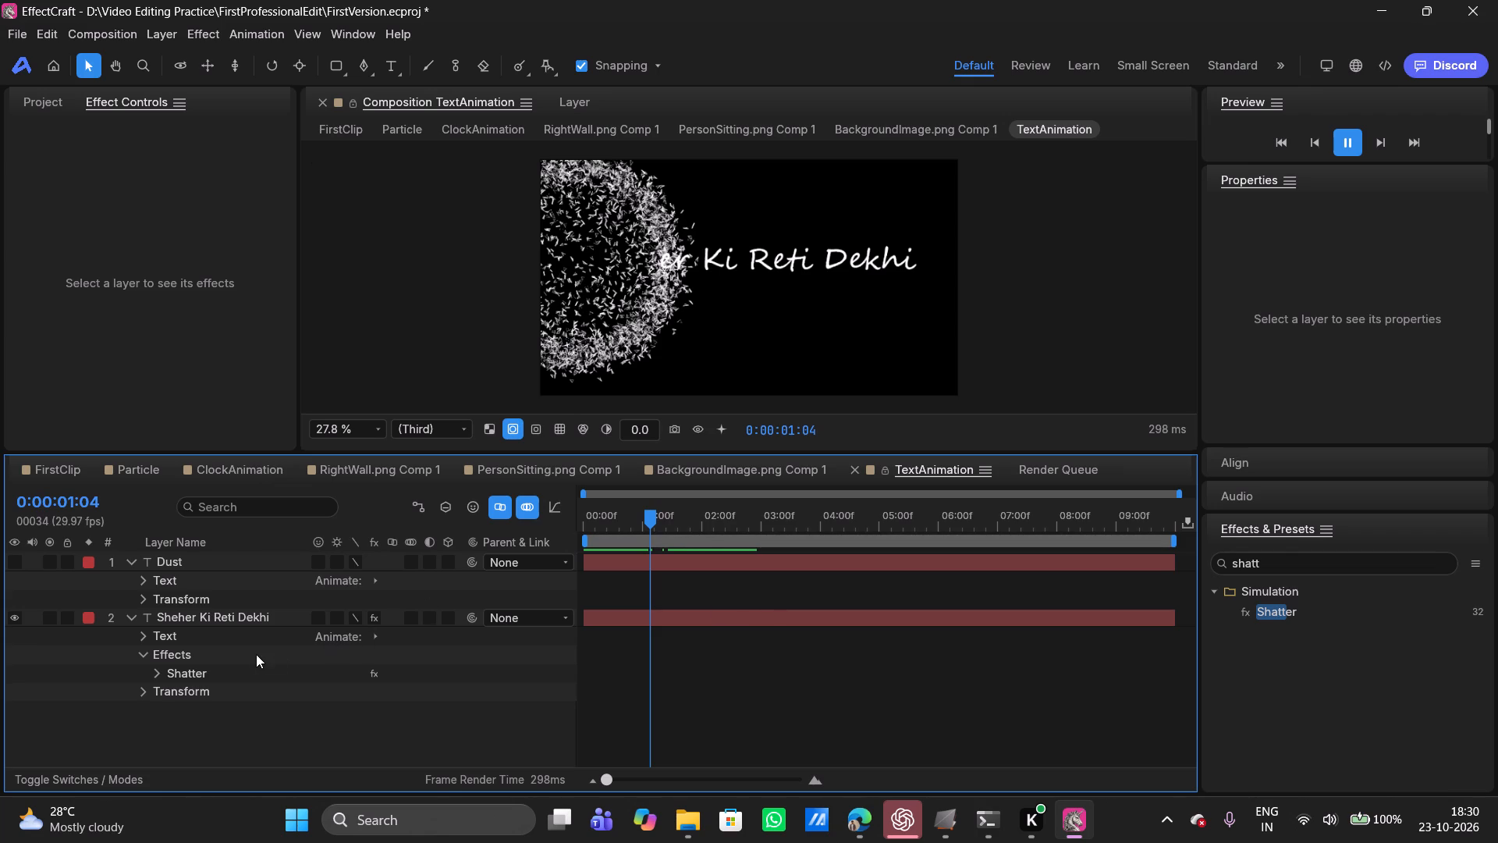
Look through the text animator properties and text animation presets available for the Sheher Ki Reti Dekhi layer.
click(214, 638)
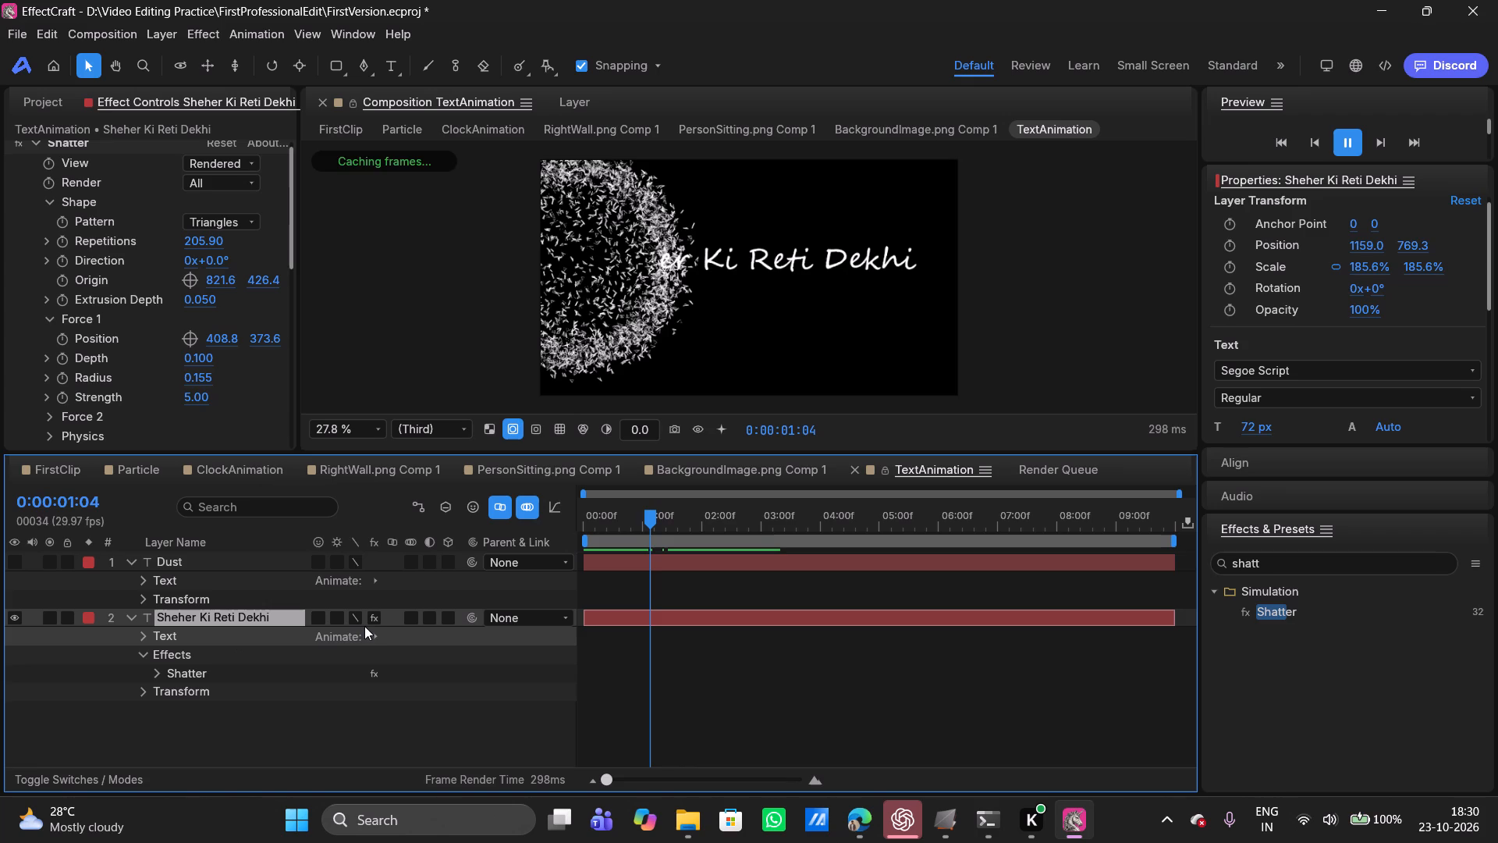
click(375, 636)
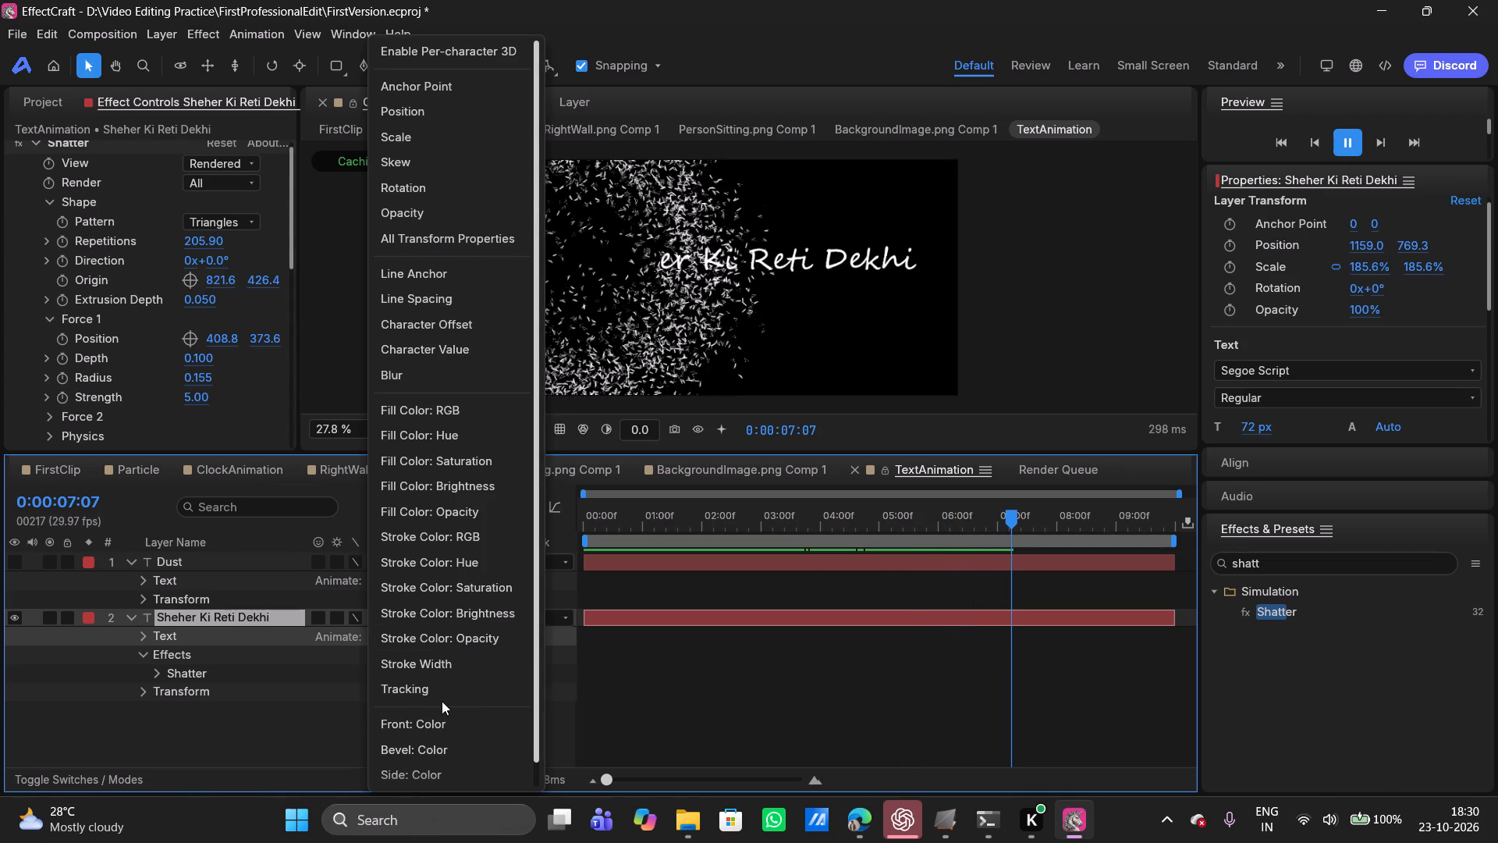
scroll(440, 763, down, 11)
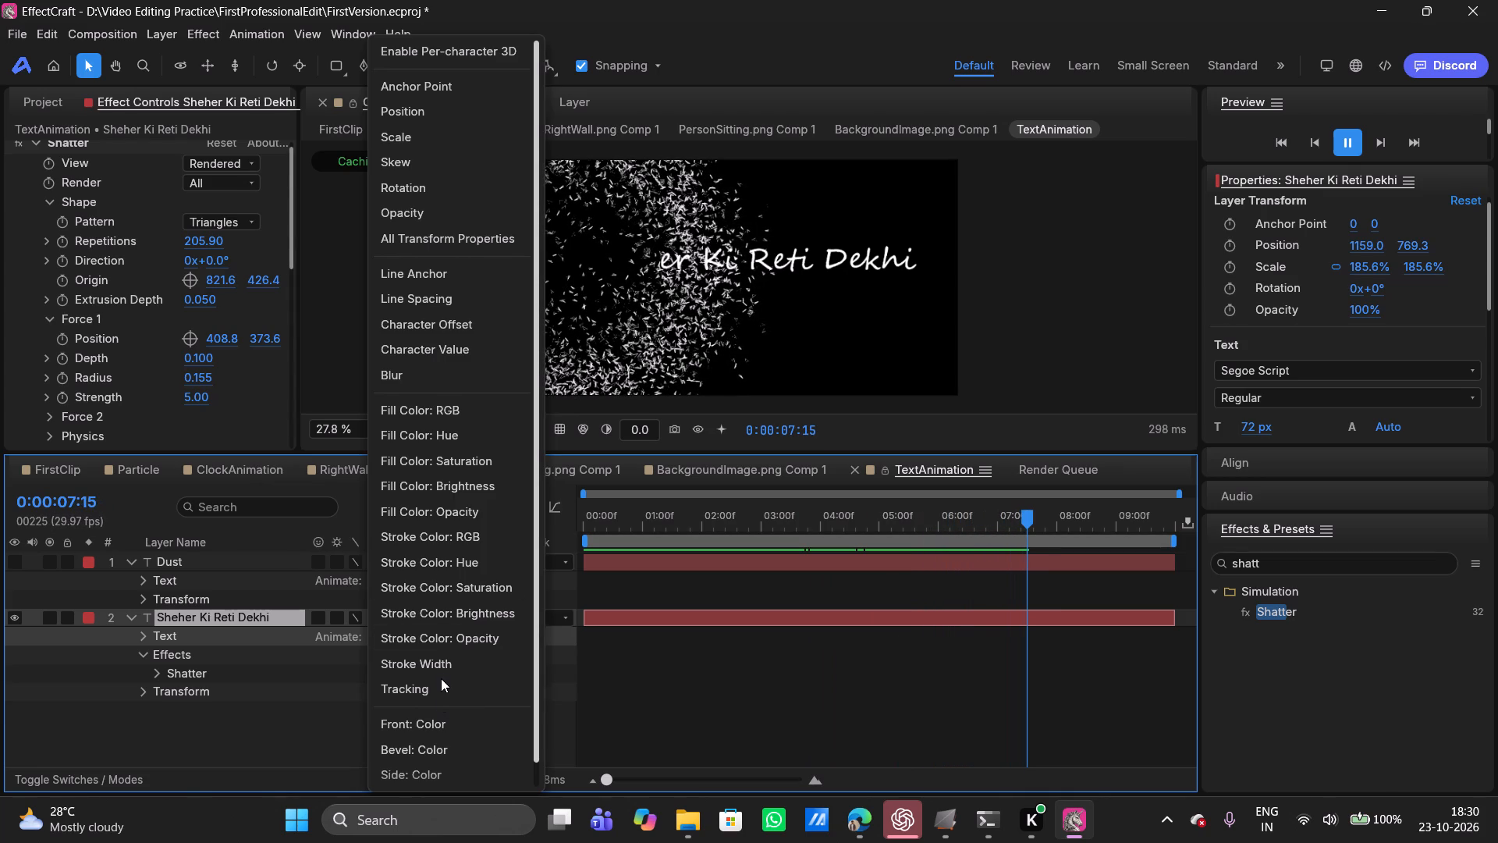
scroll(441, 678, down, 3)
scroll(470, 558, up, 3)
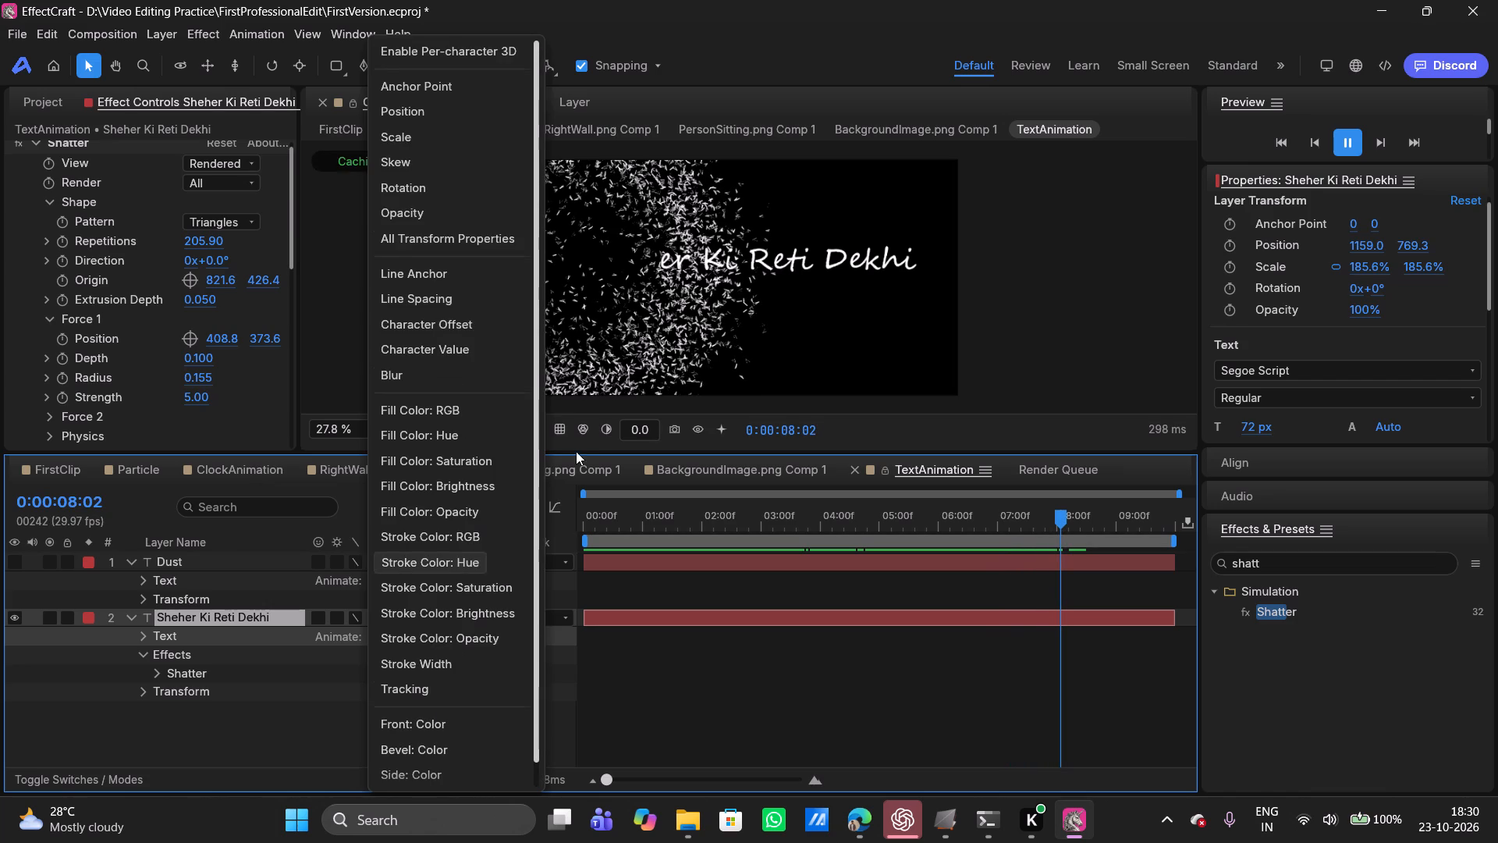
click(697, 656)
click(255, 40)
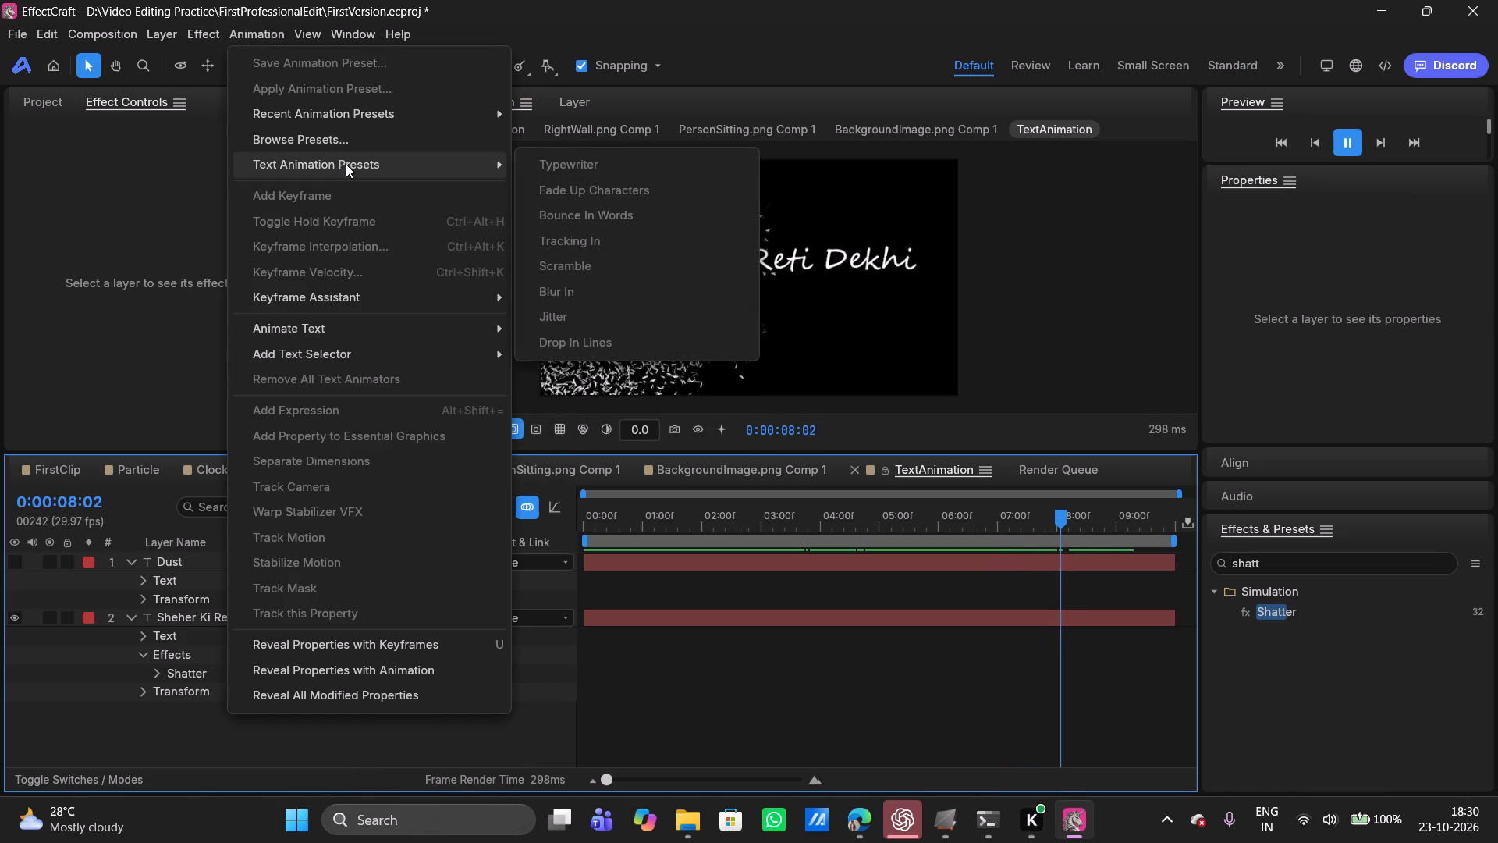
click(637, 621)
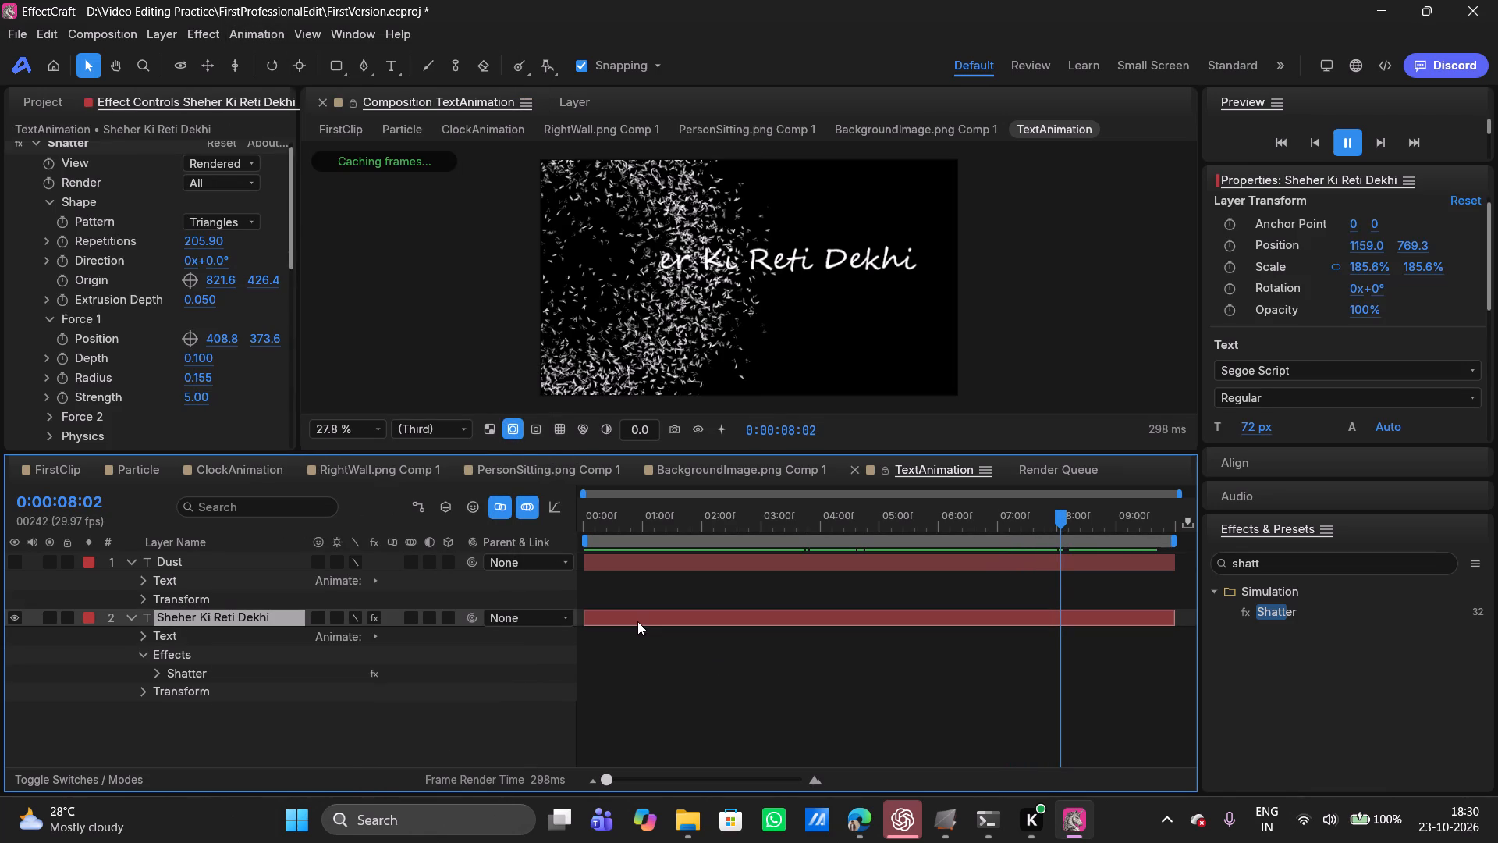
click(239, 22)
click(251, 39)
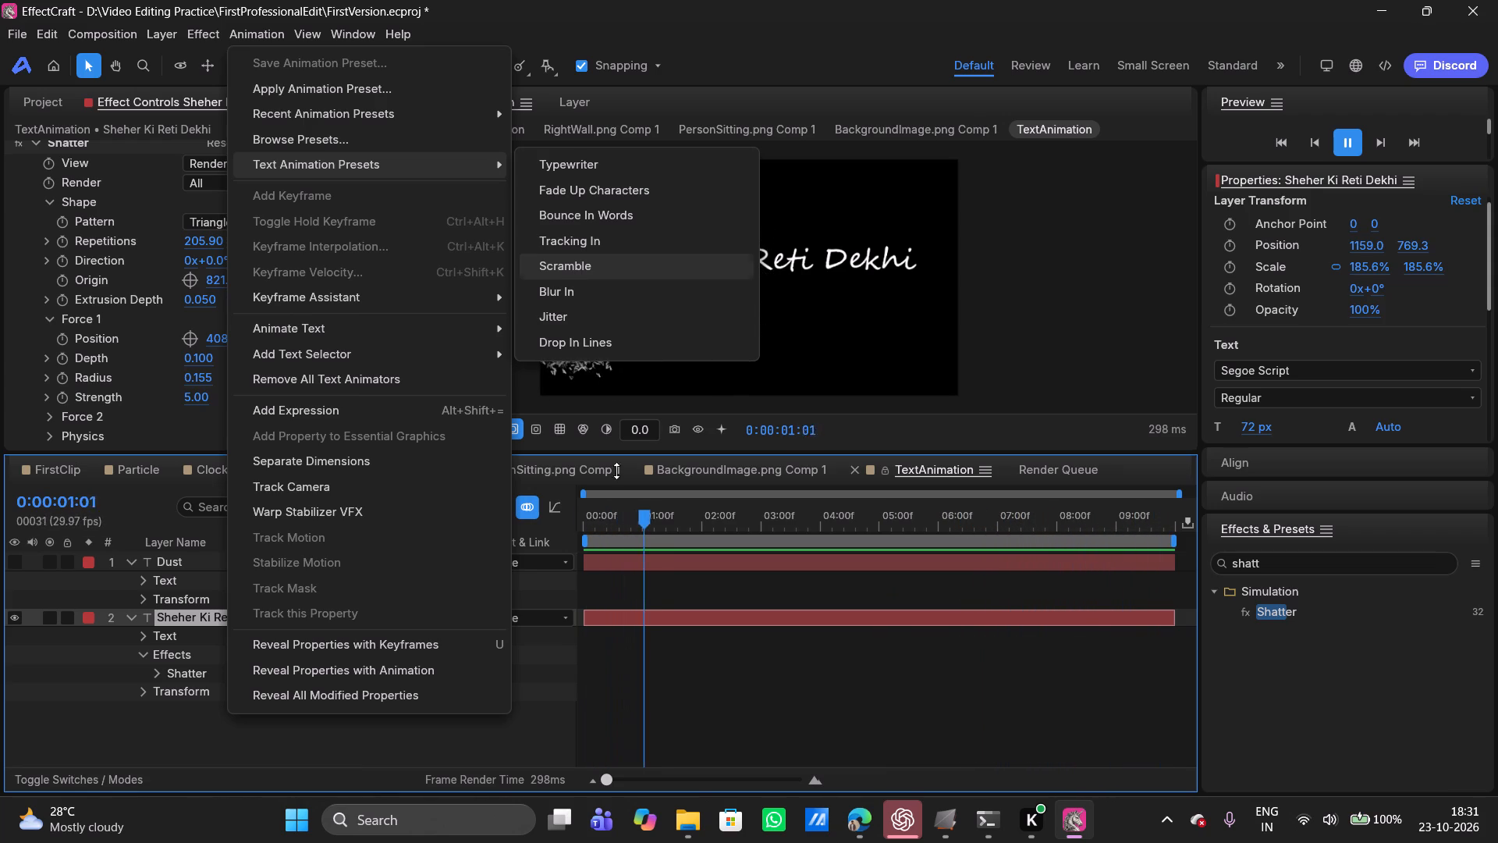
click(631, 676)
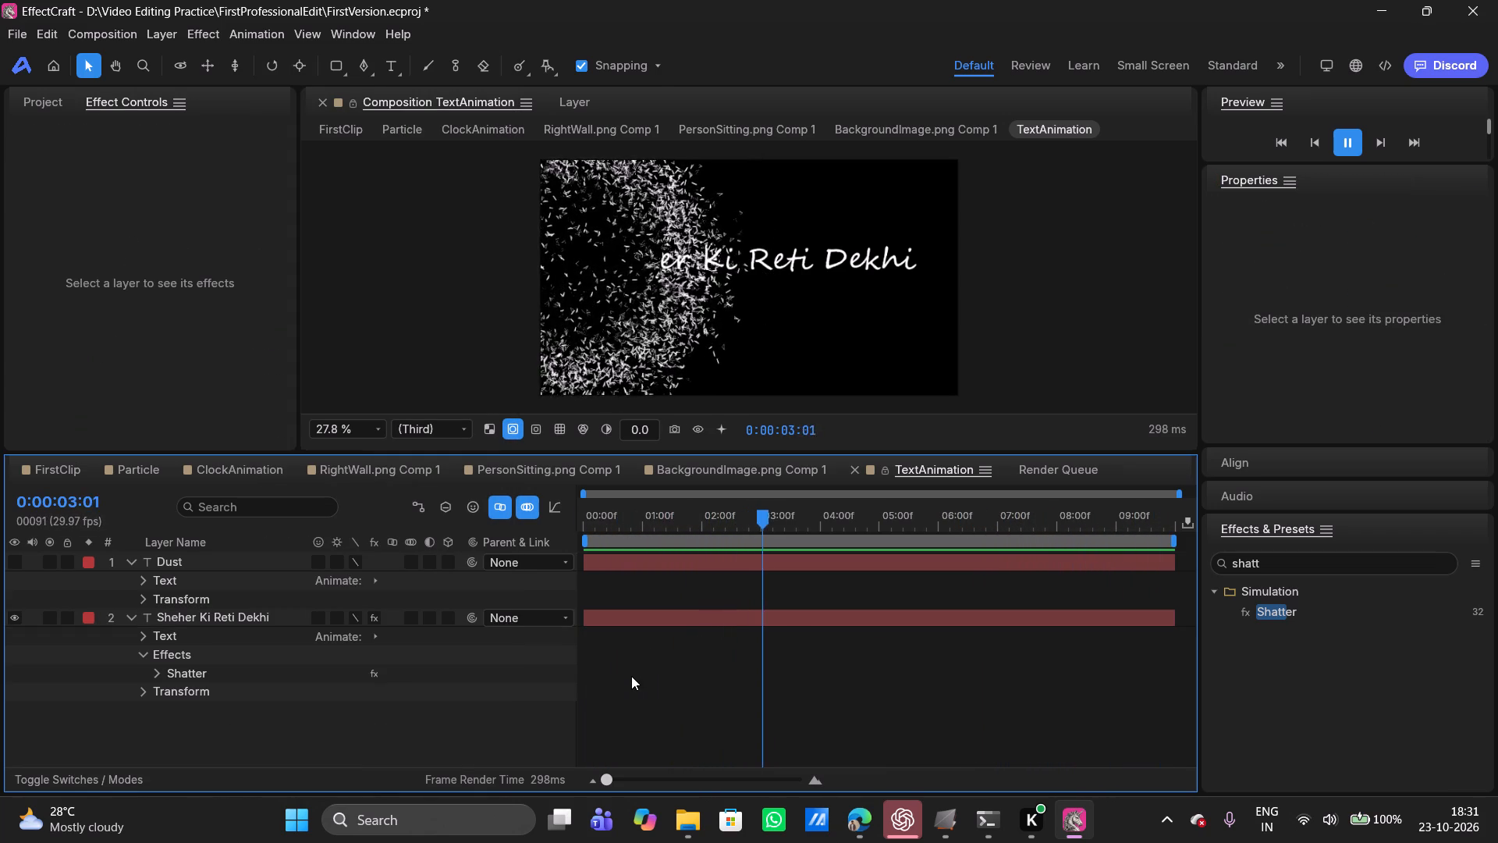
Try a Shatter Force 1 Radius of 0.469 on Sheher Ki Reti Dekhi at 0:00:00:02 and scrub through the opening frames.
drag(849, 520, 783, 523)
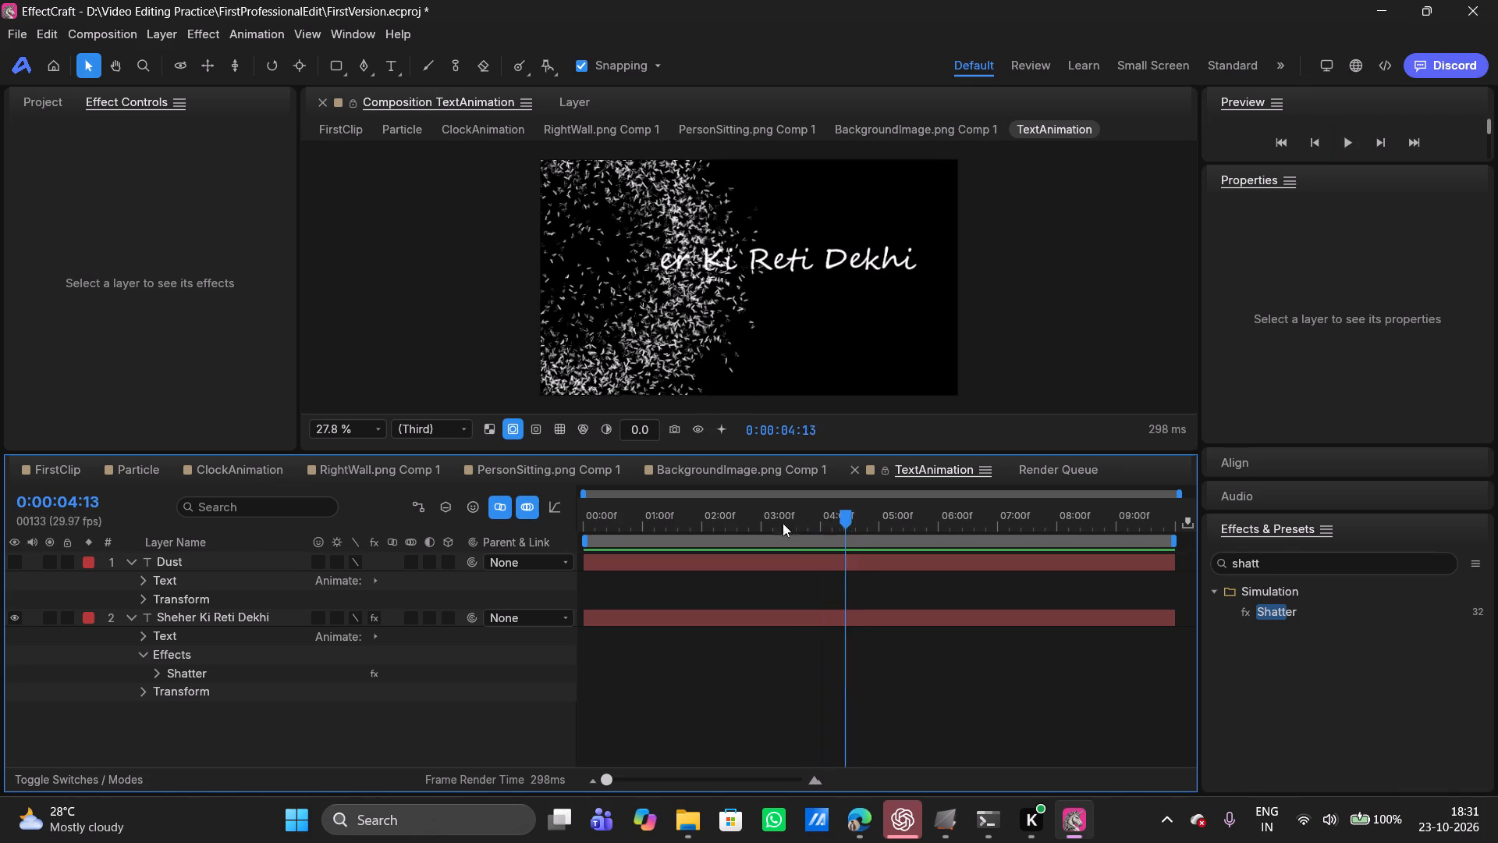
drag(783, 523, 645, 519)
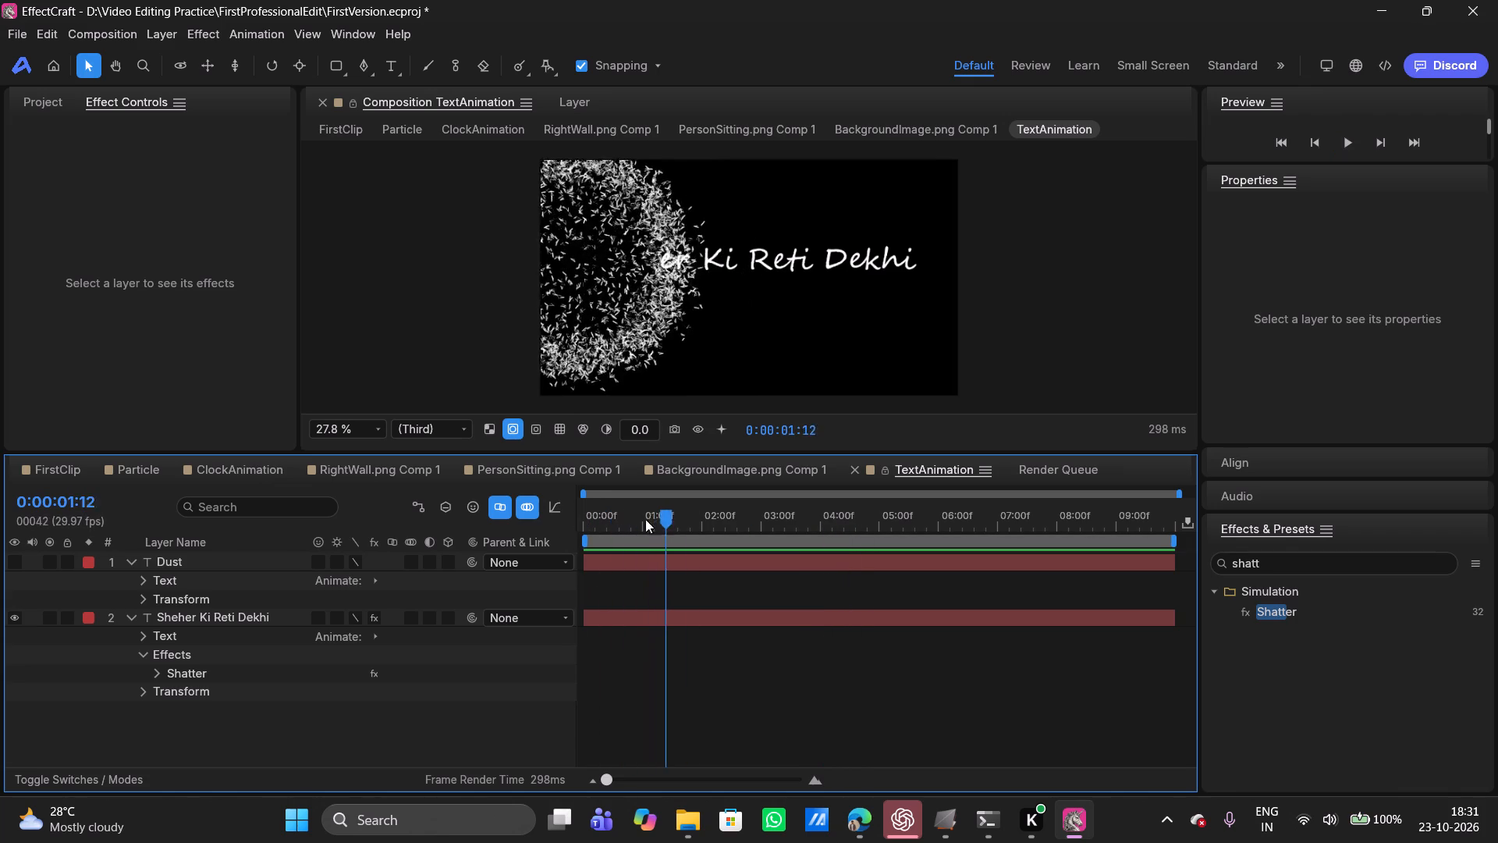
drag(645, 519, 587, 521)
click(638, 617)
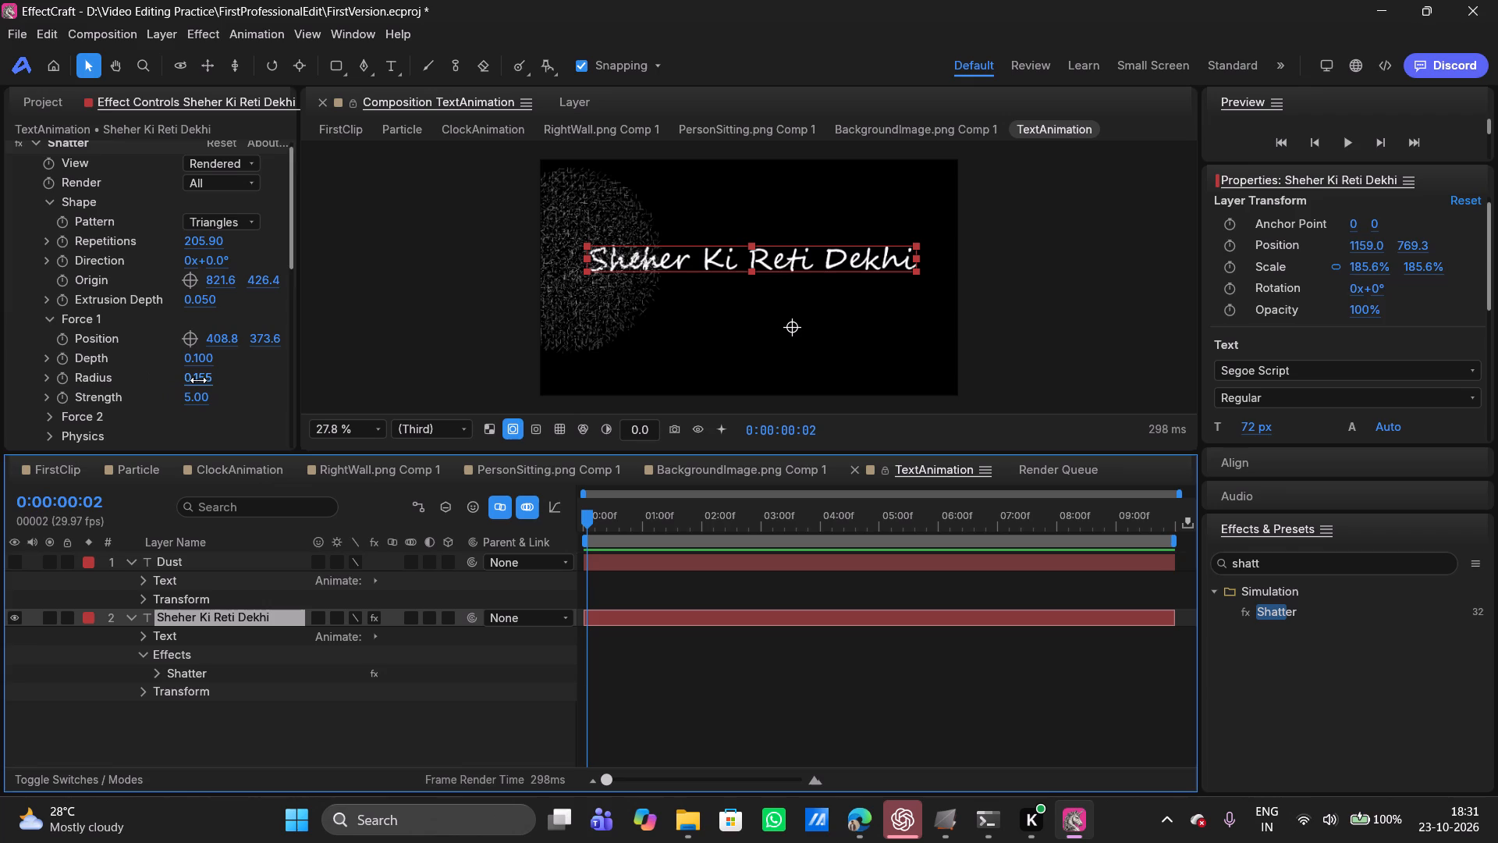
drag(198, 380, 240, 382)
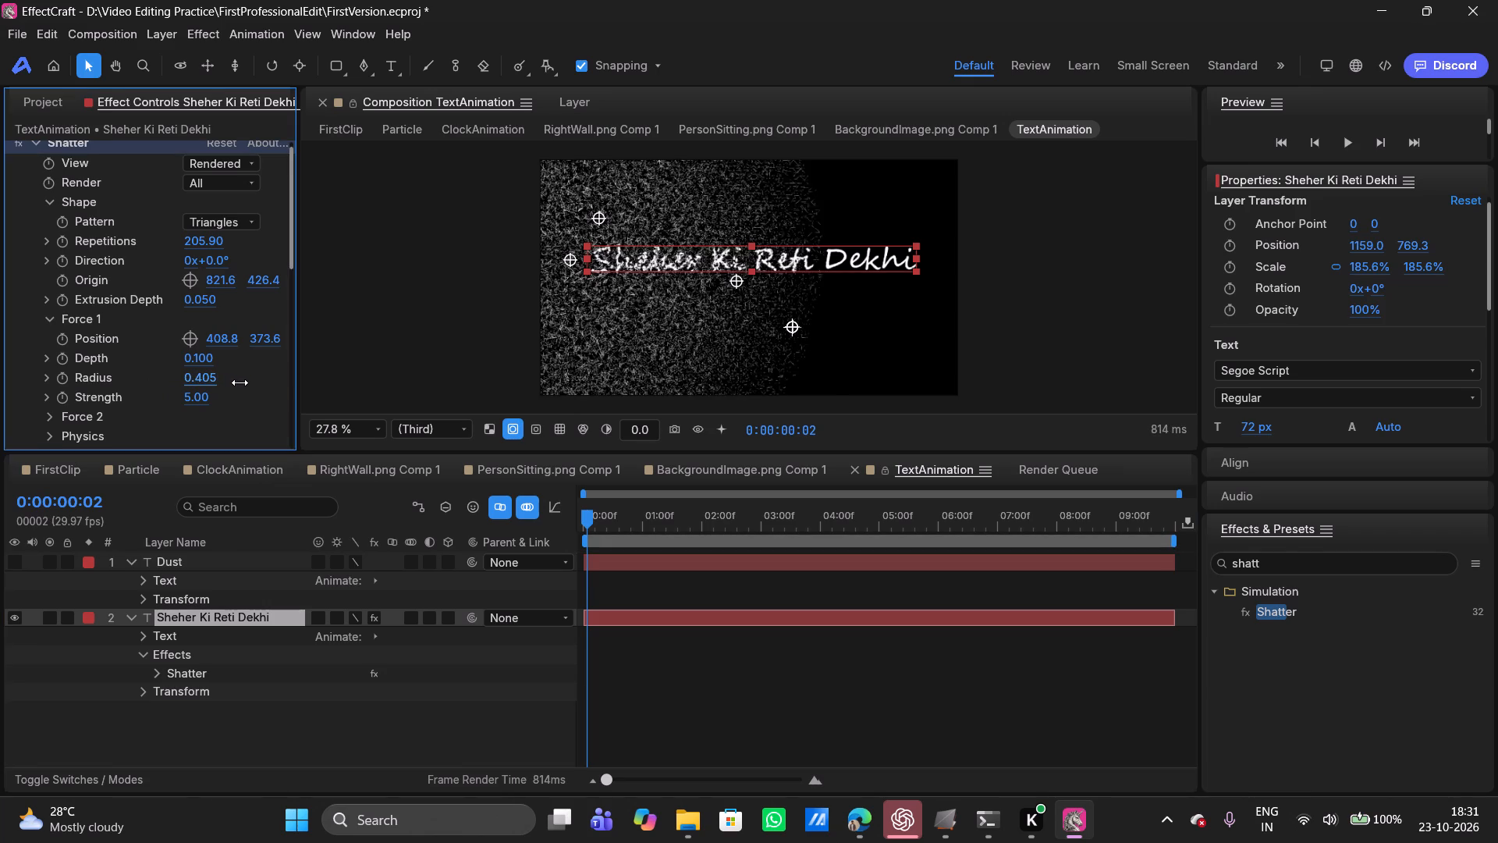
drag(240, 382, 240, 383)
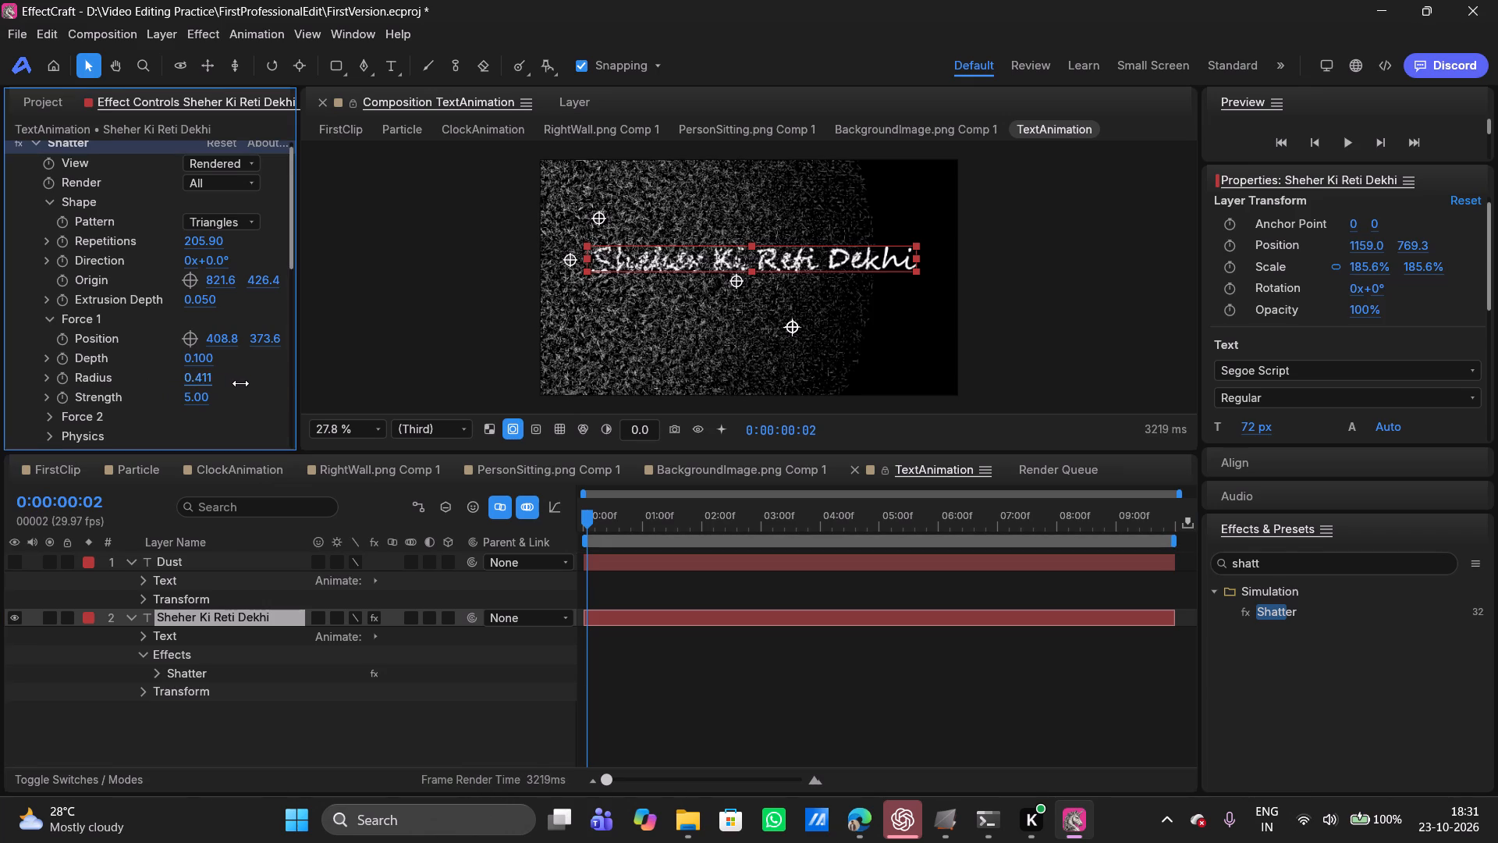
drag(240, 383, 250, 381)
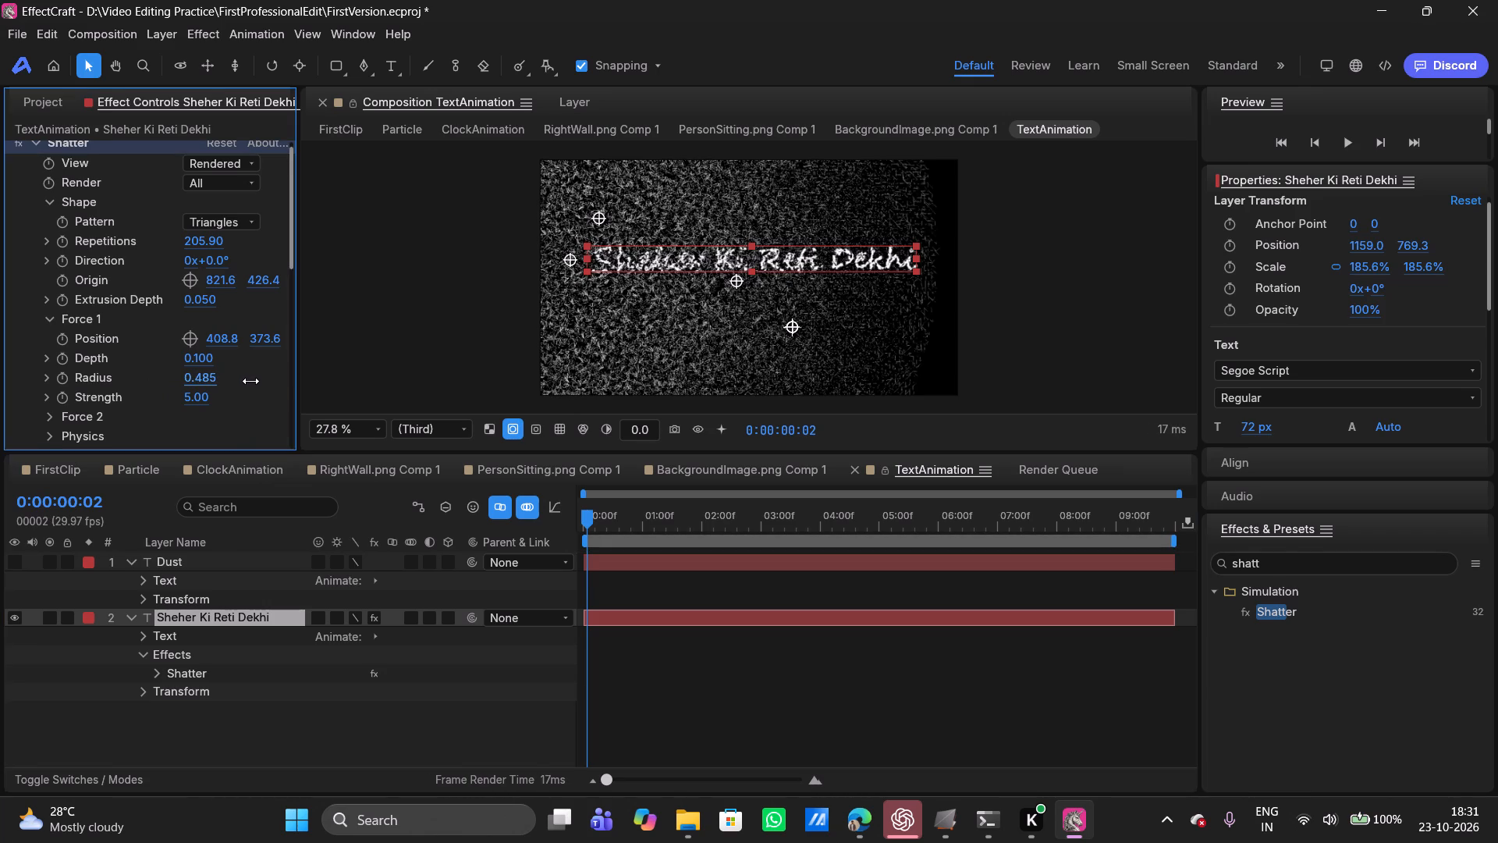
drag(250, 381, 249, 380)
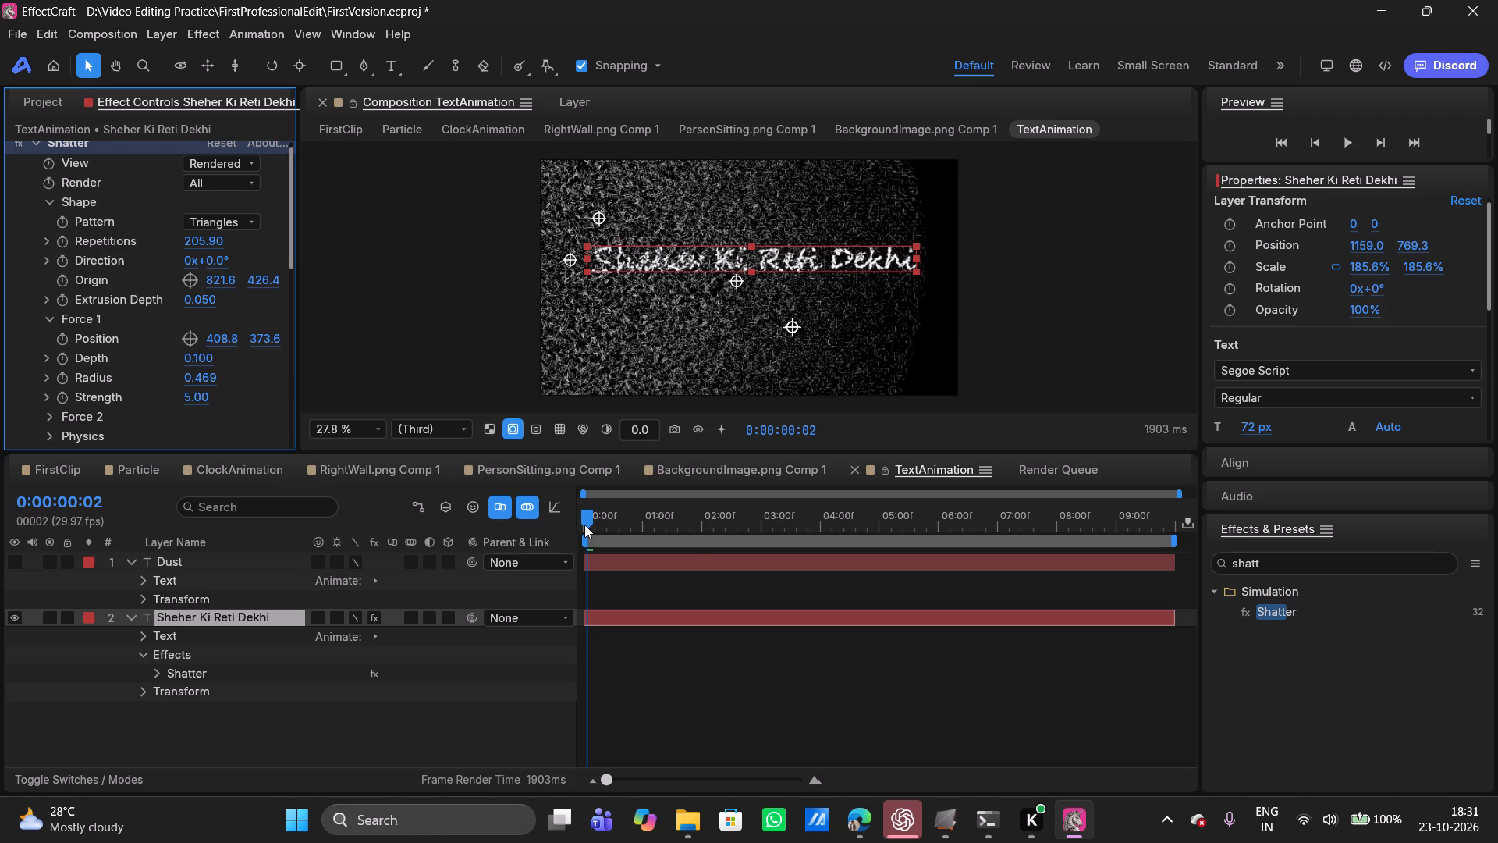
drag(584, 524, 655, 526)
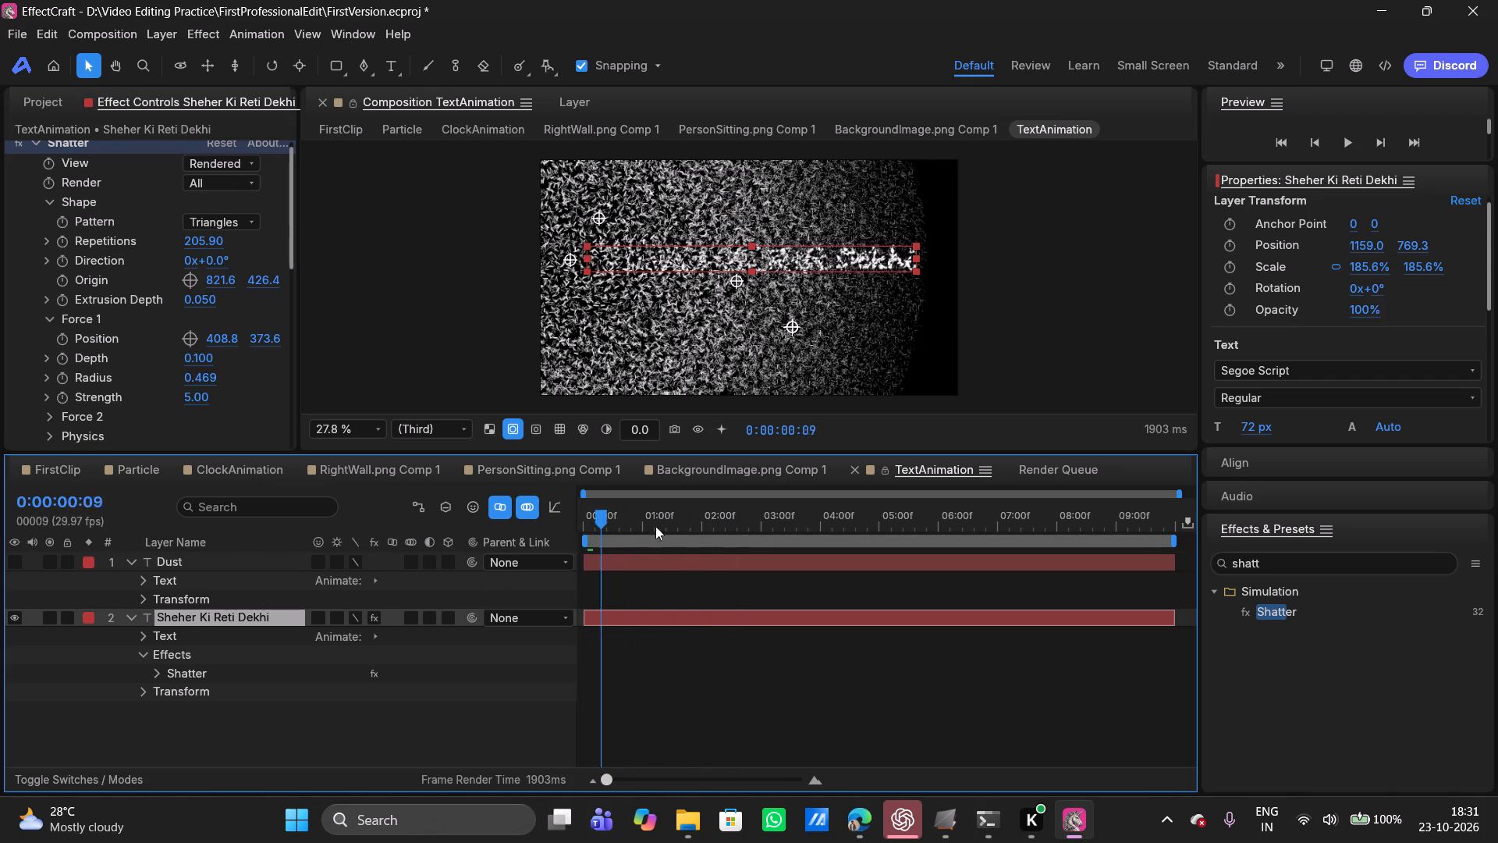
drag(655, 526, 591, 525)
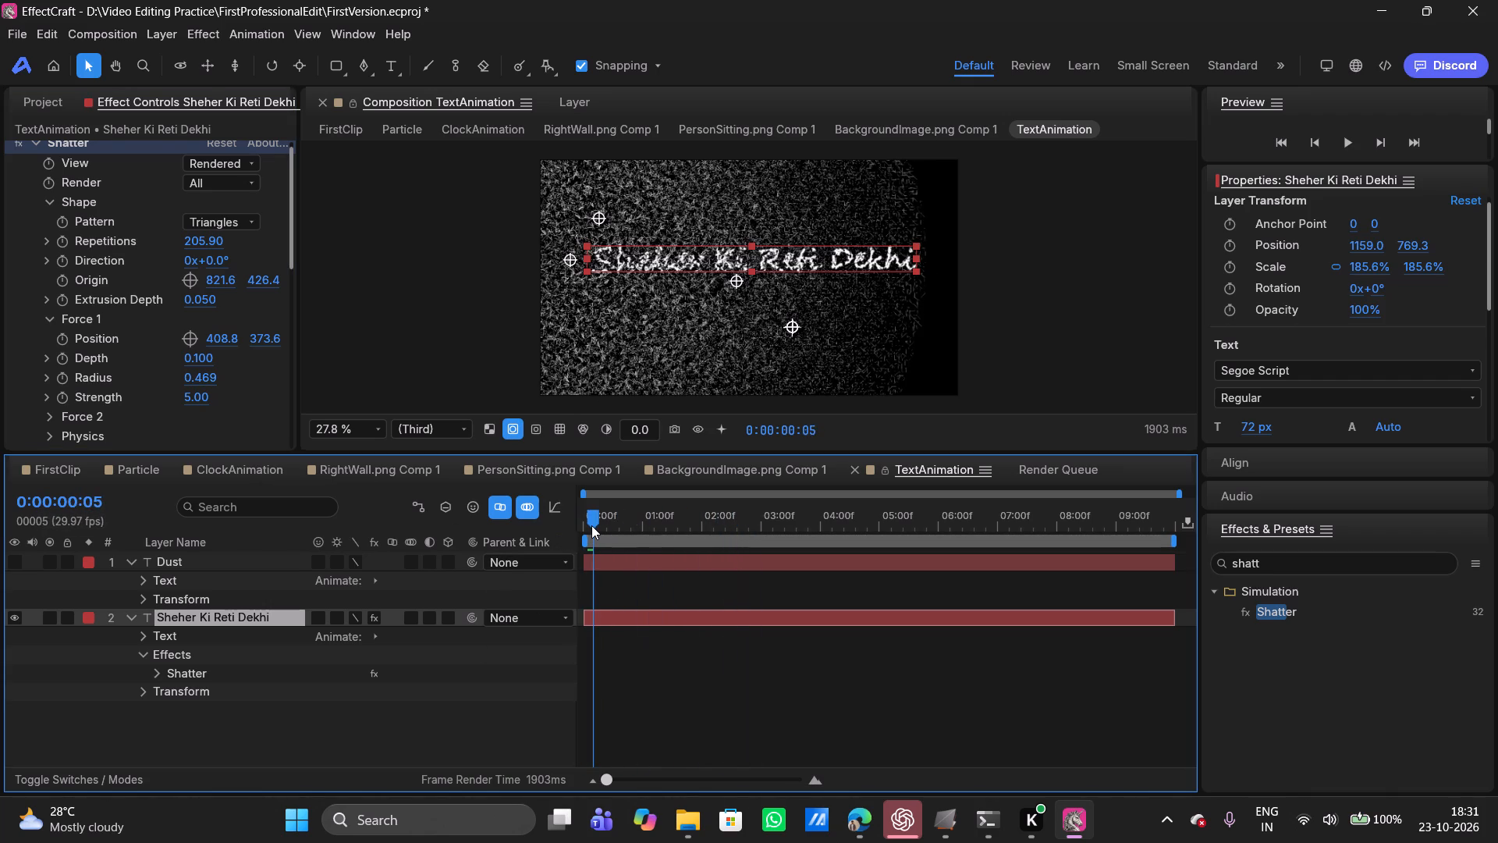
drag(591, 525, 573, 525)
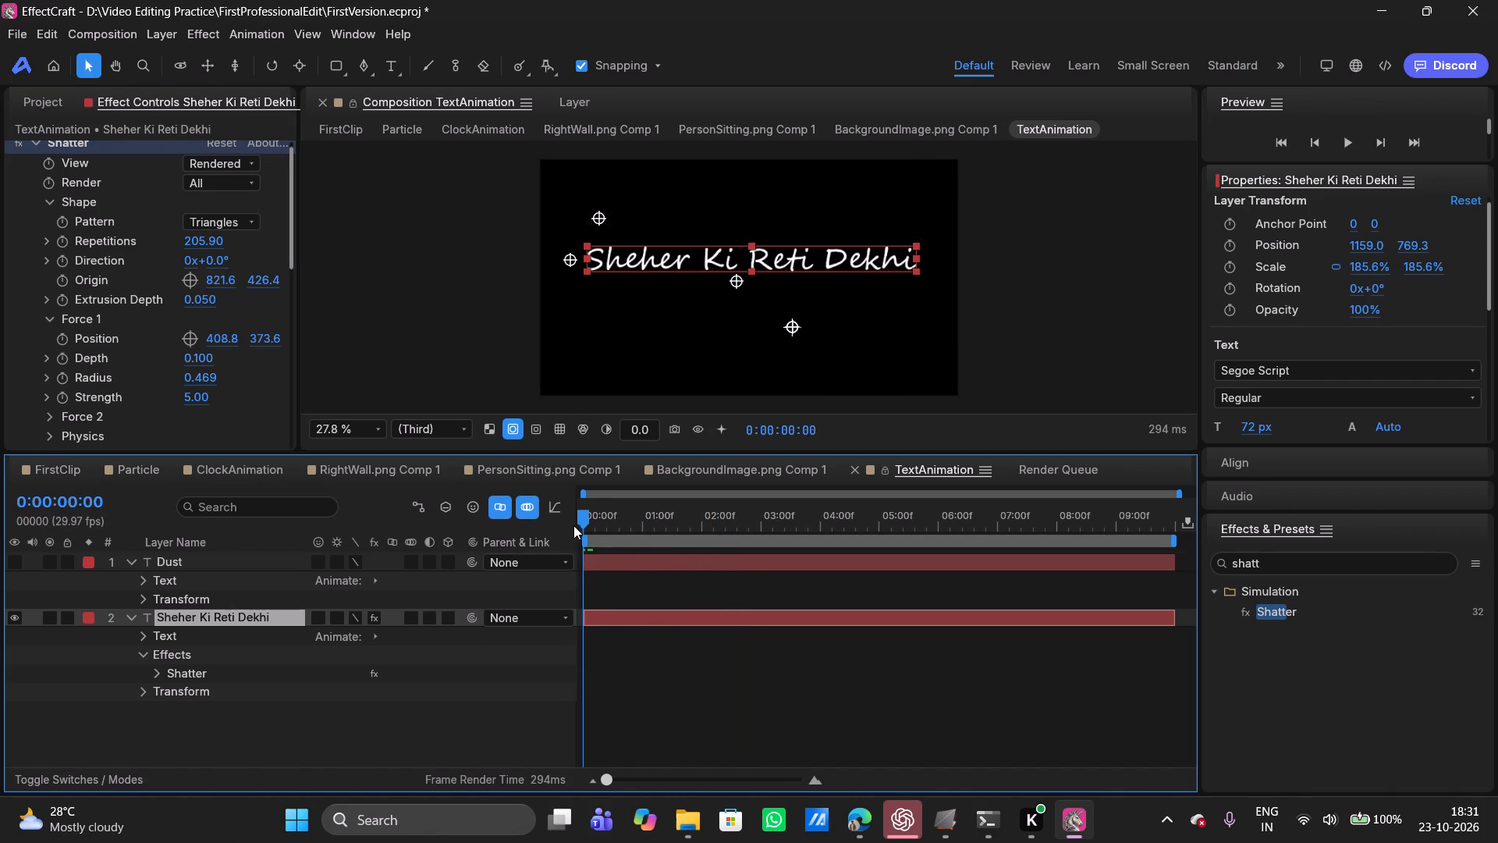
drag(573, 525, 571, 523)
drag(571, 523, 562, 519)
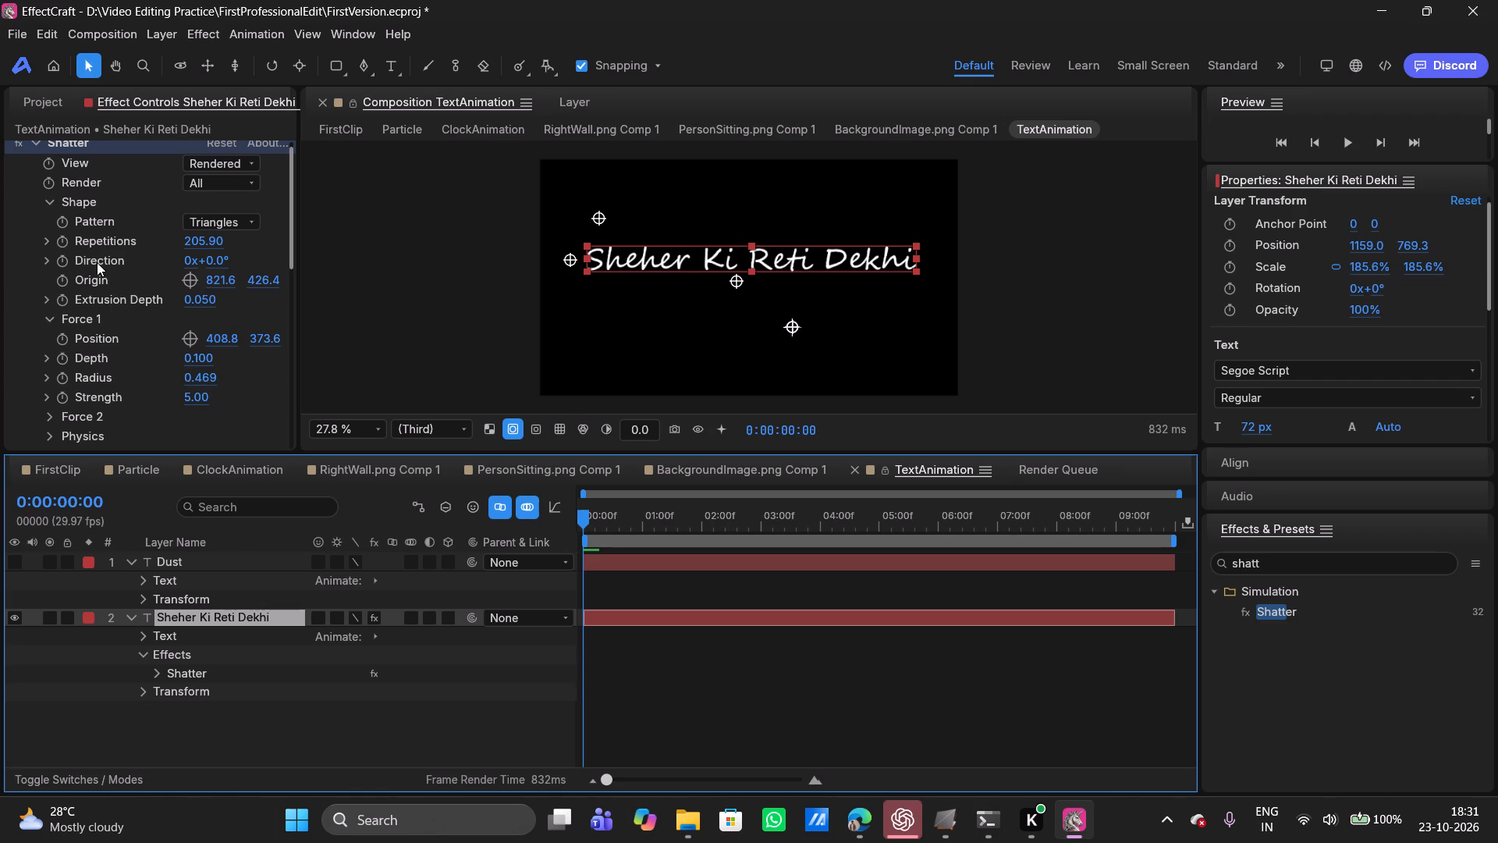
Set Shatter's Force 1 Radius to 0.092 at 0:00:00:00 and start keyframing it there.
click(45, 379)
scroll(120, 400, down, 1)
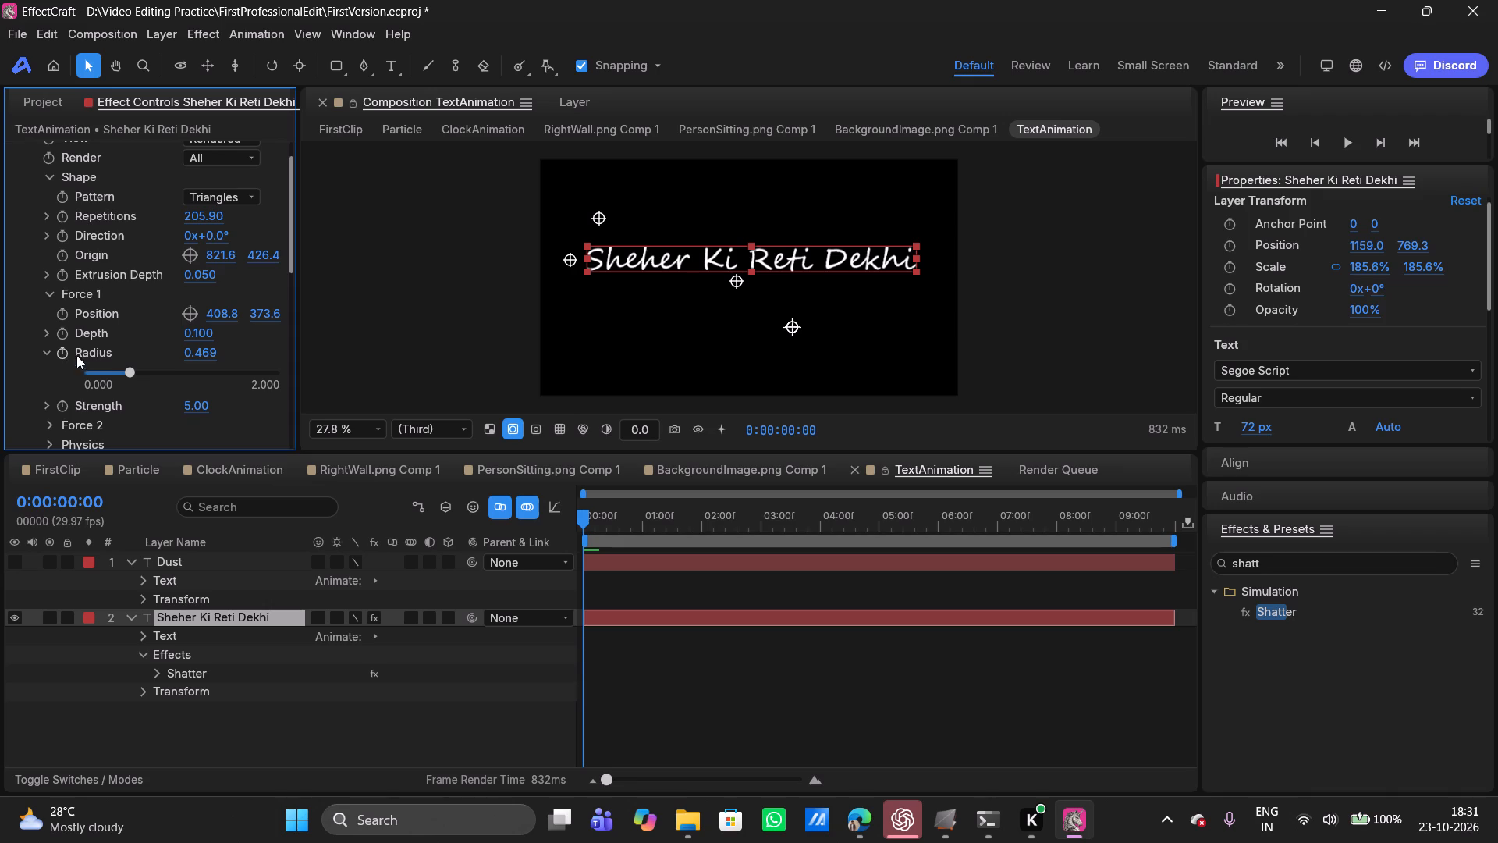
drag(128, 370, 93, 373)
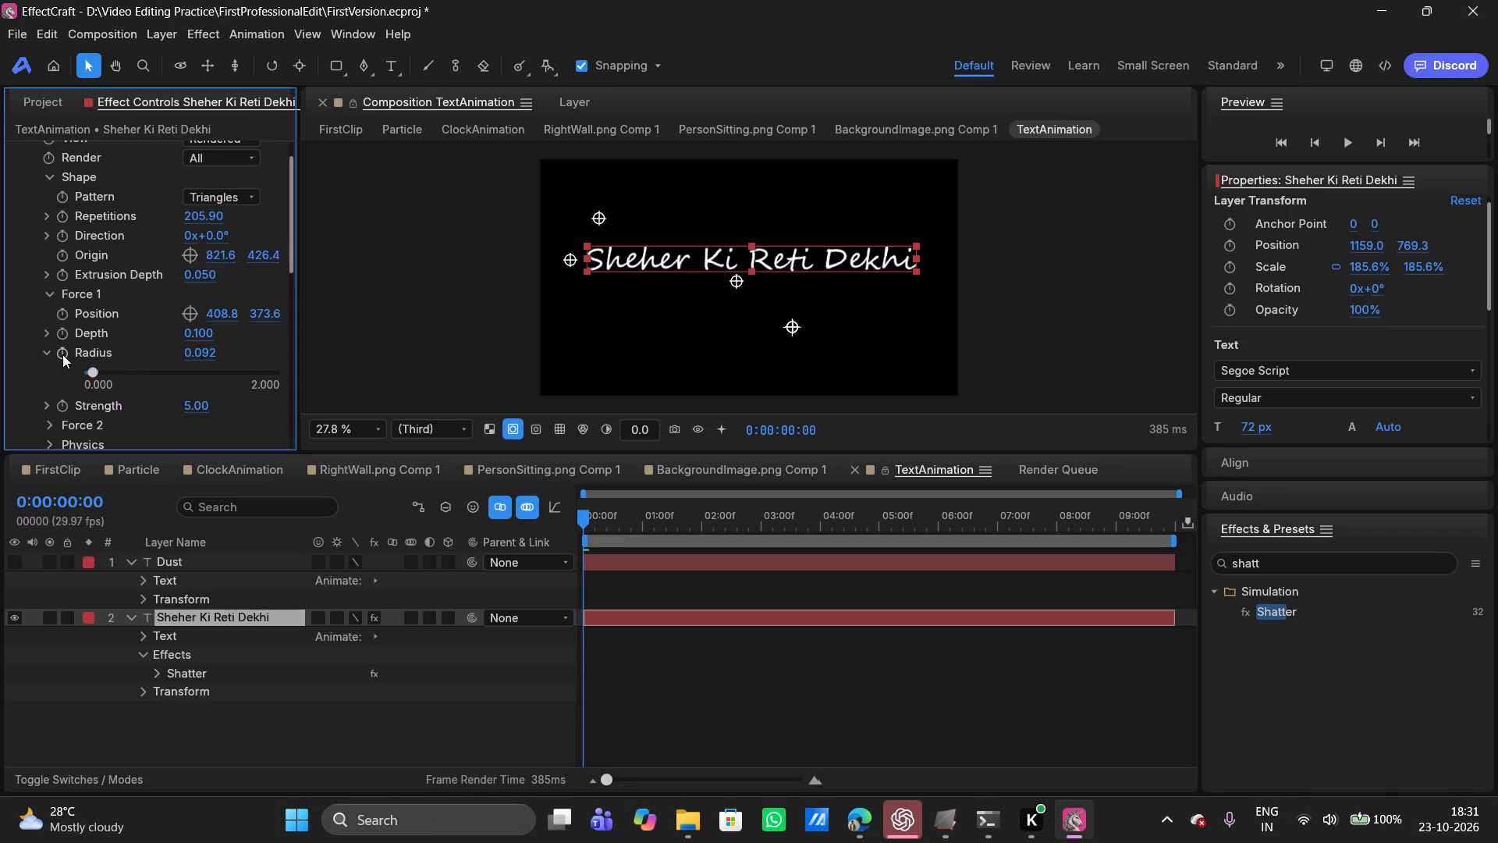
click(62, 354)
Add a second Force 1 Radius keyframe at 0:00:02:17 with a value of 0.728.
drag(585, 524, 1158, 538)
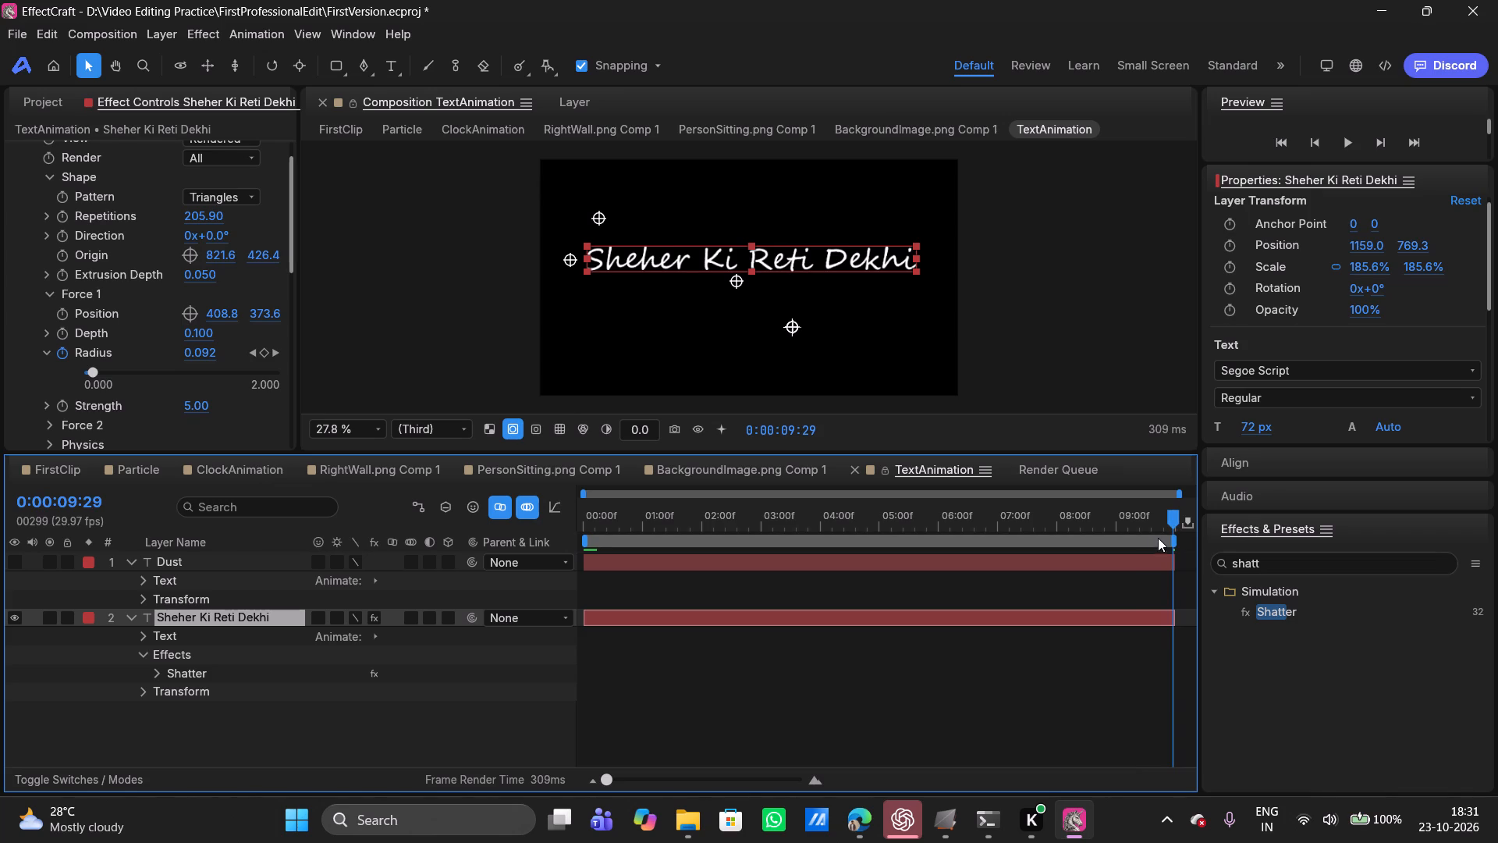
drag(1158, 538, 1148, 539)
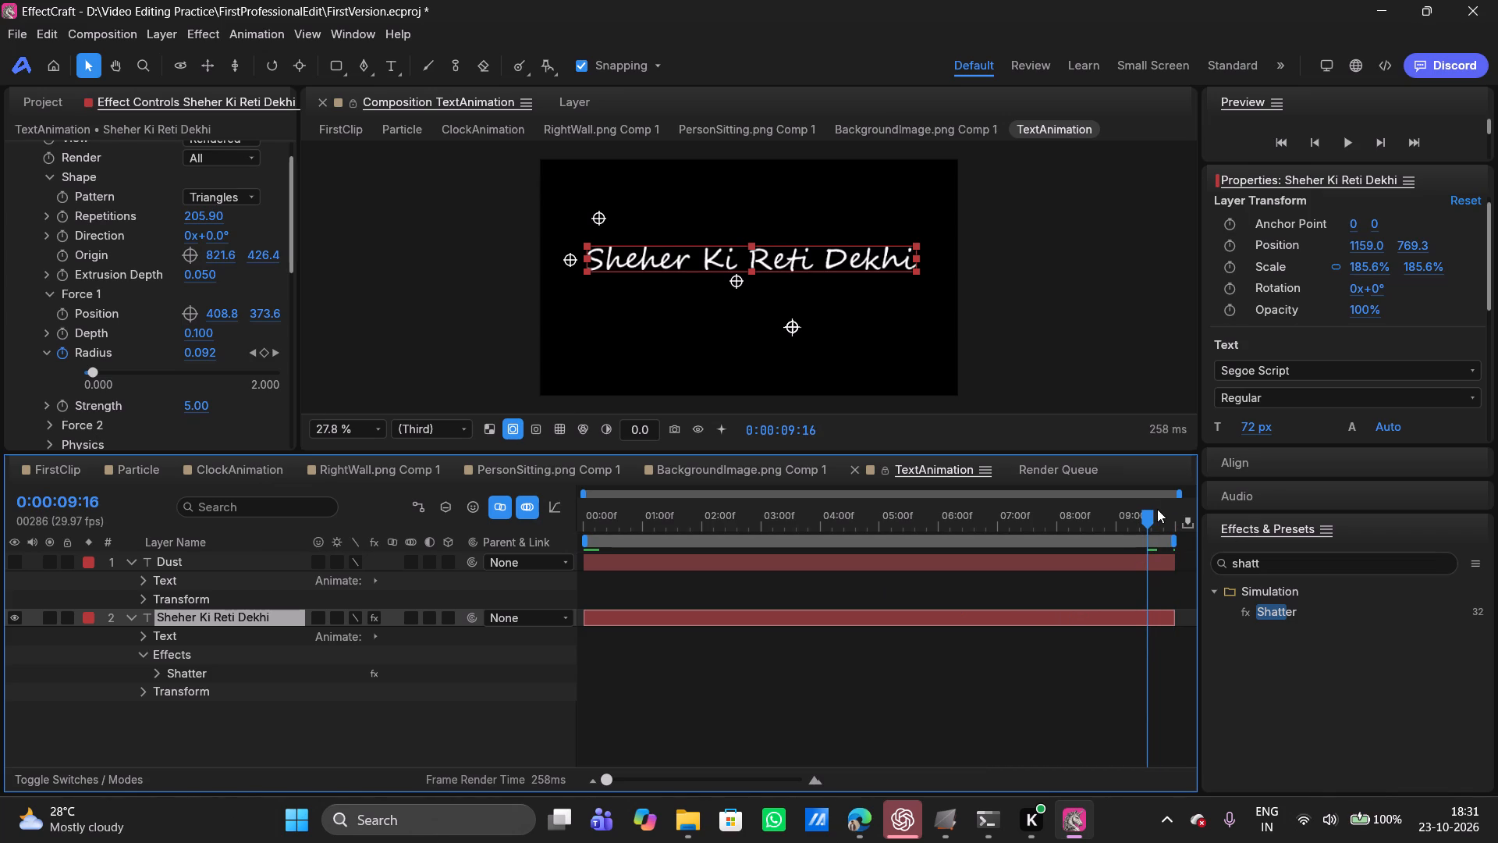
drag(1145, 521, 916, 553)
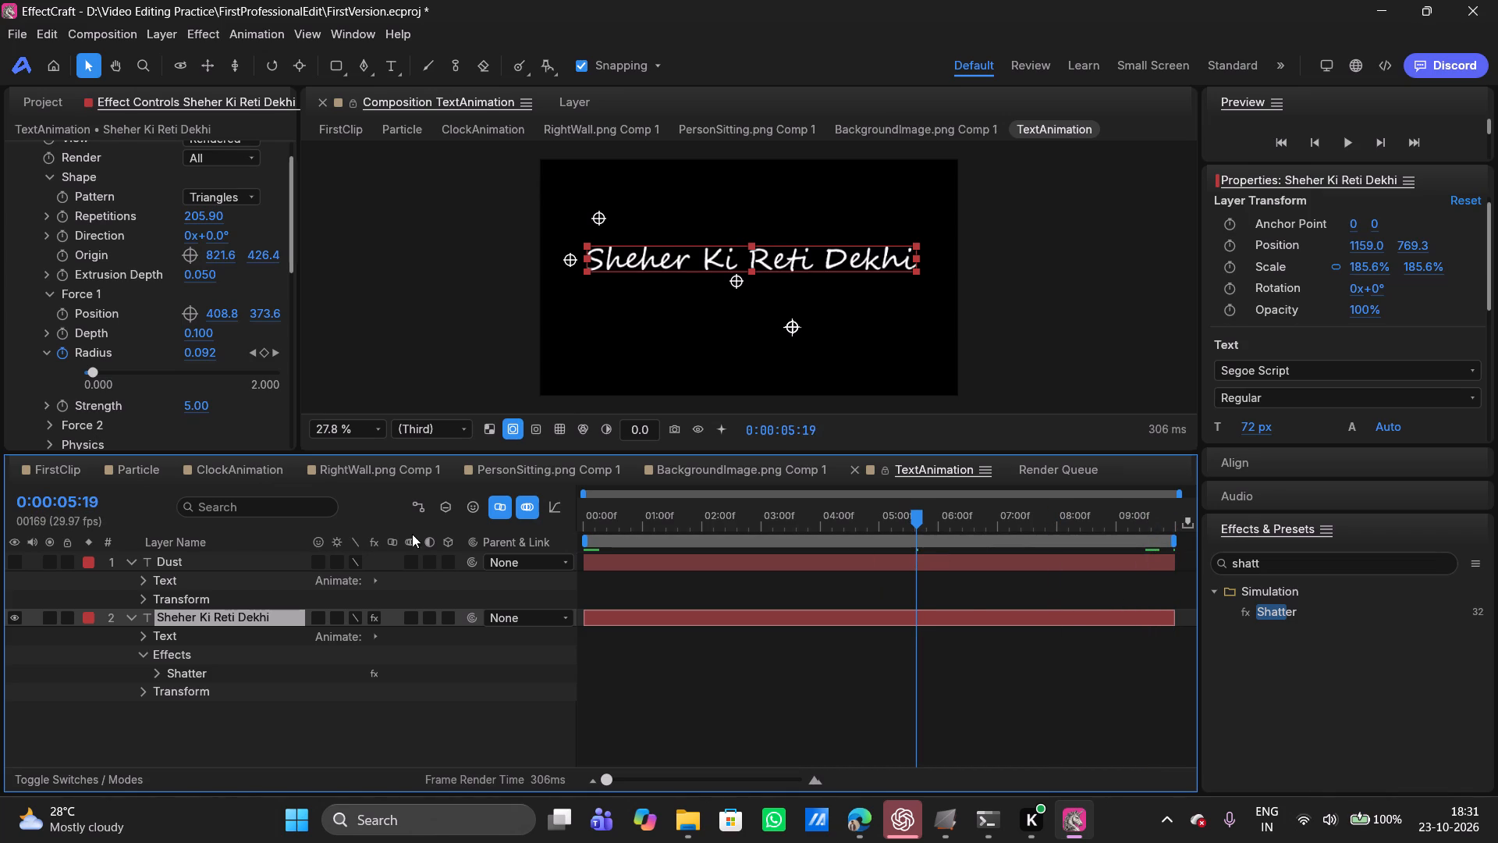
drag(917, 514, 778, 519)
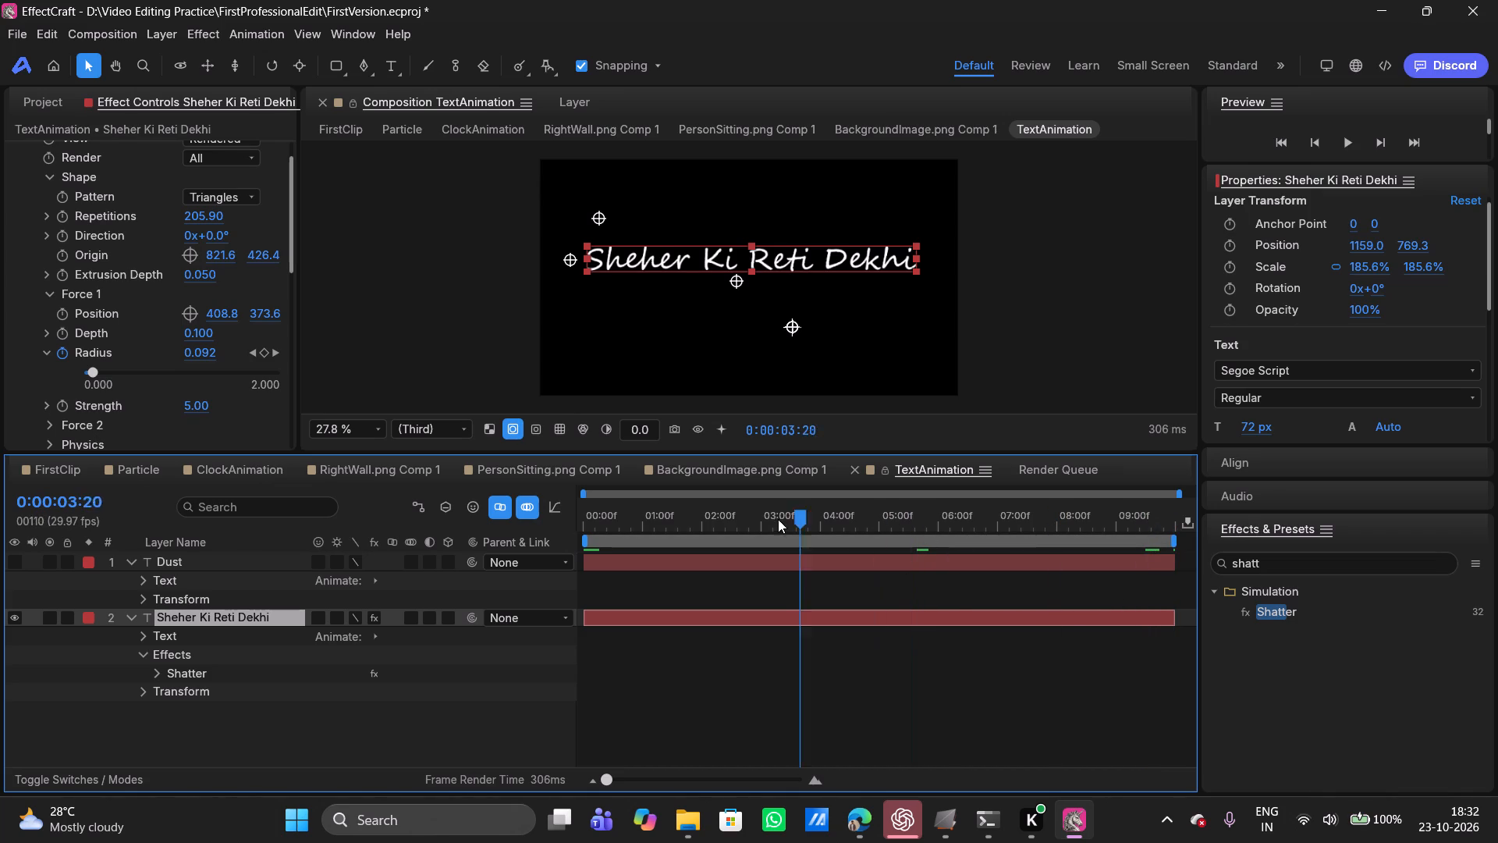
drag(778, 519, 870, 518)
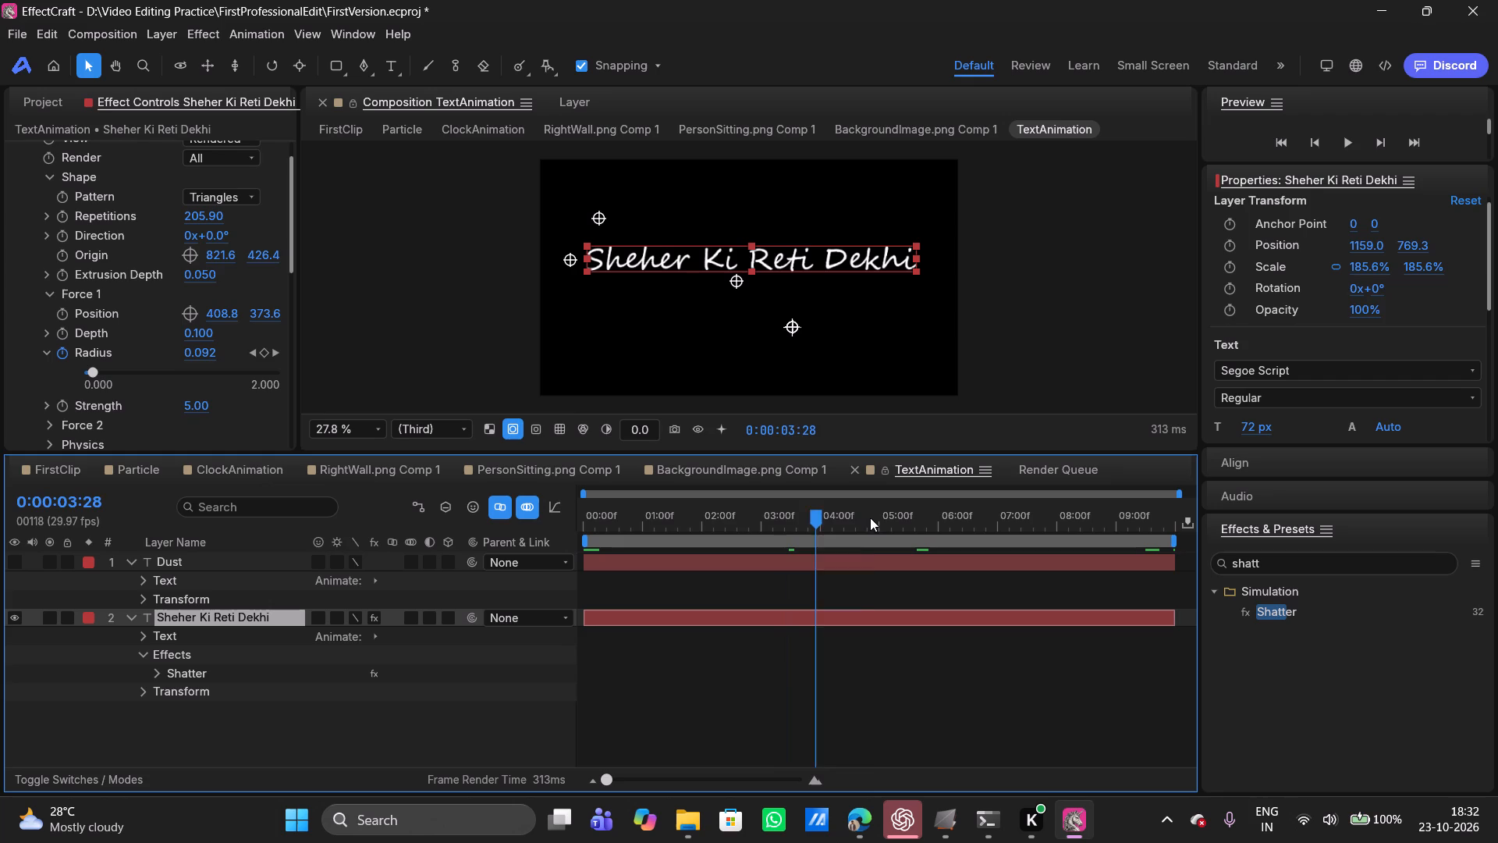
drag(870, 518, 752, 524)
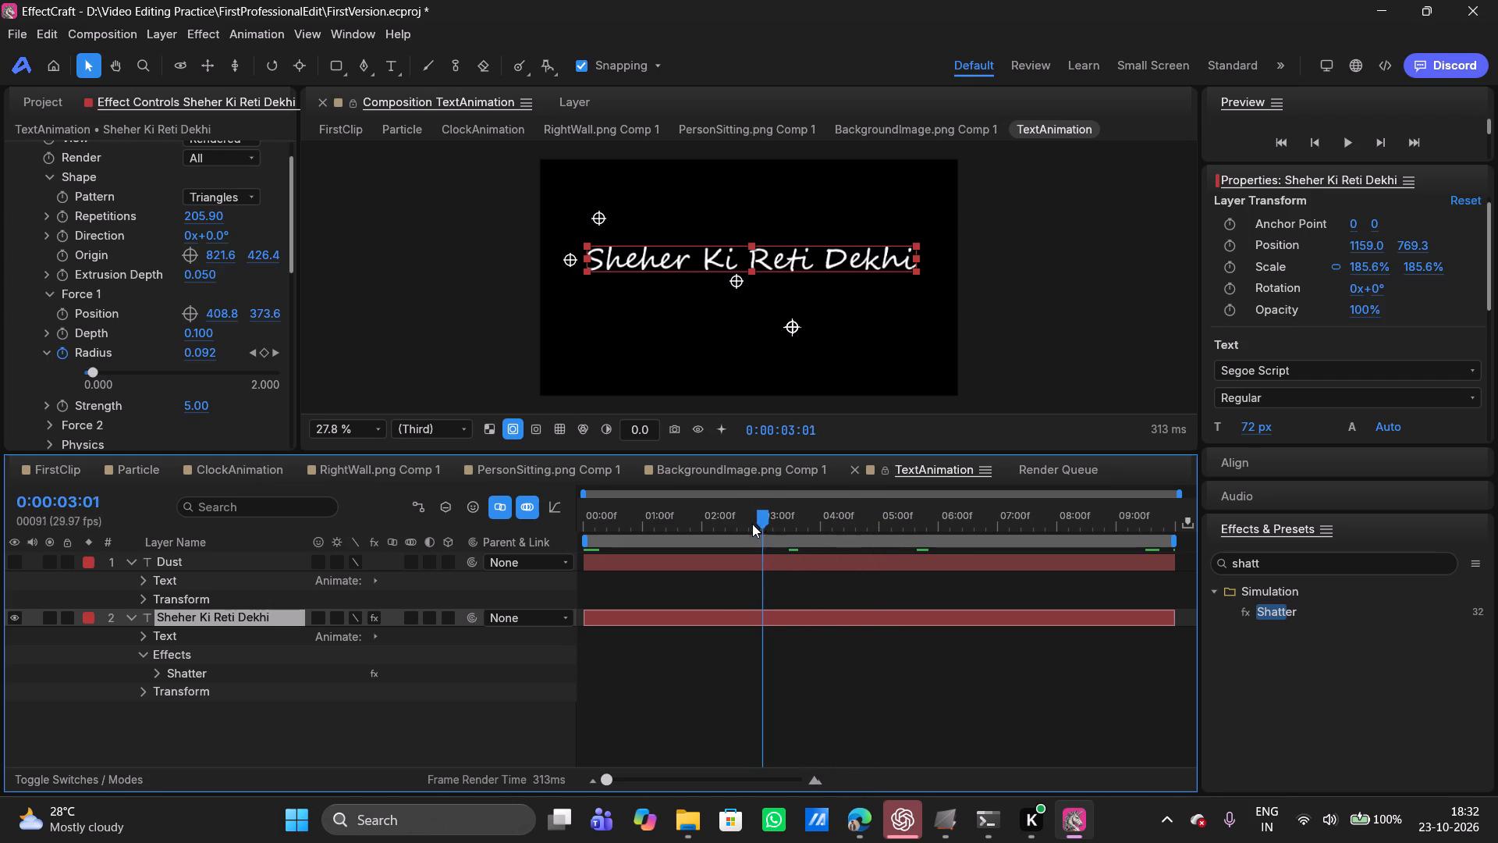
drag(752, 524, 735, 522)
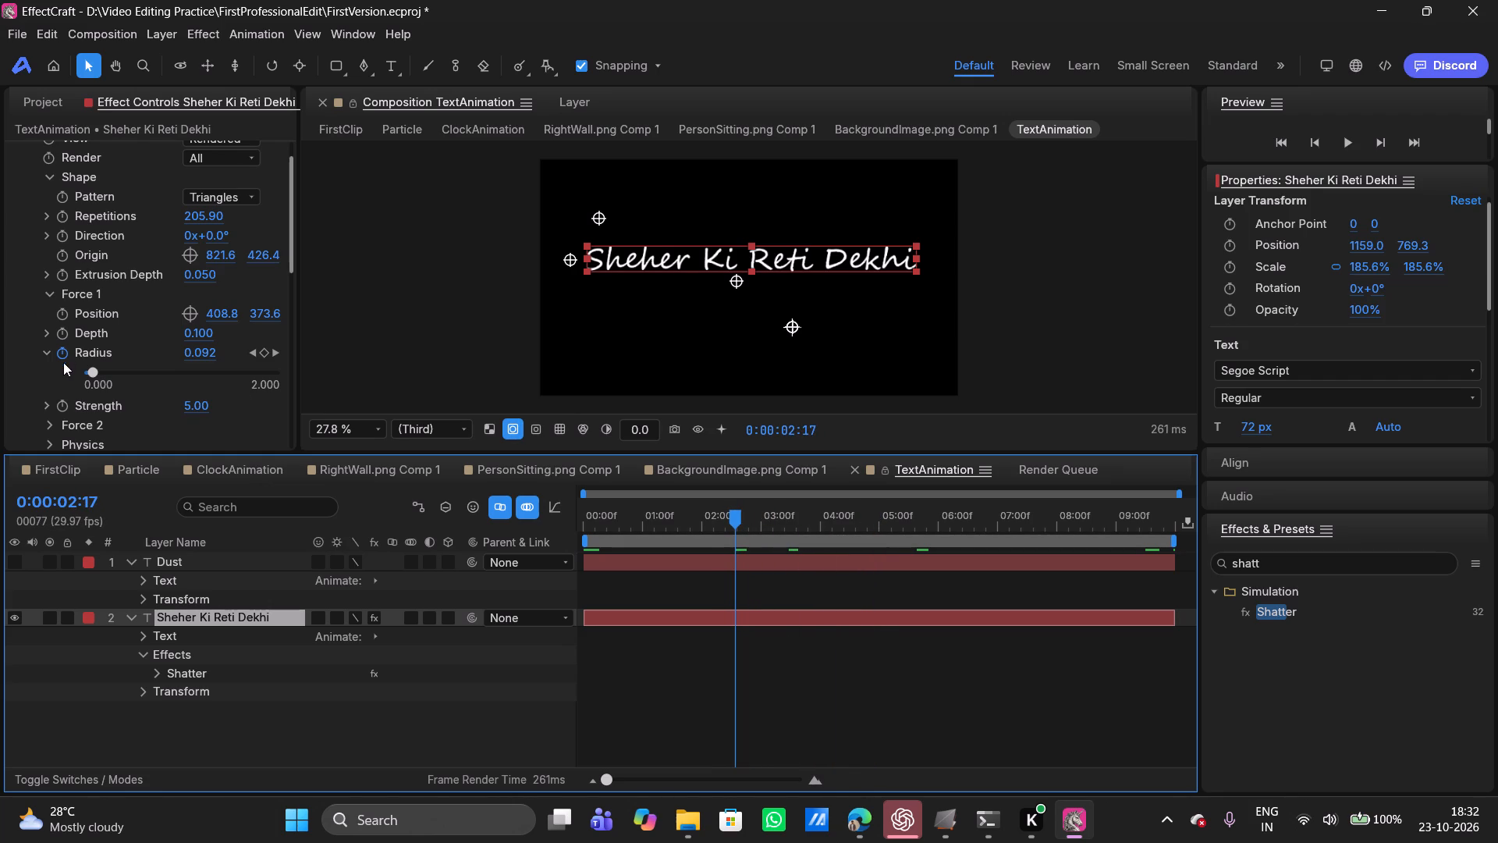
click(264, 350)
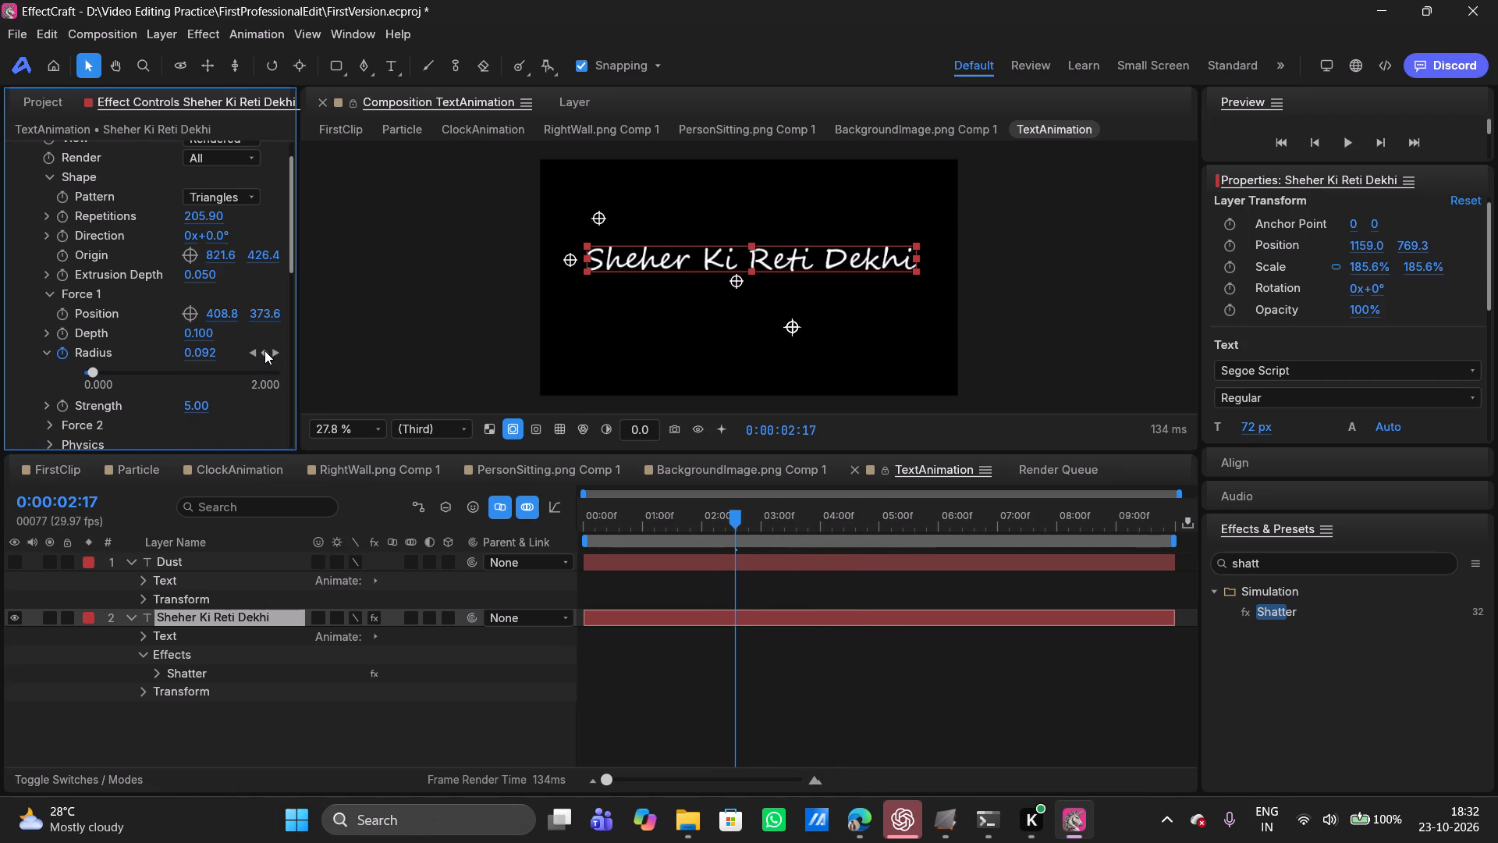
click(251, 353)
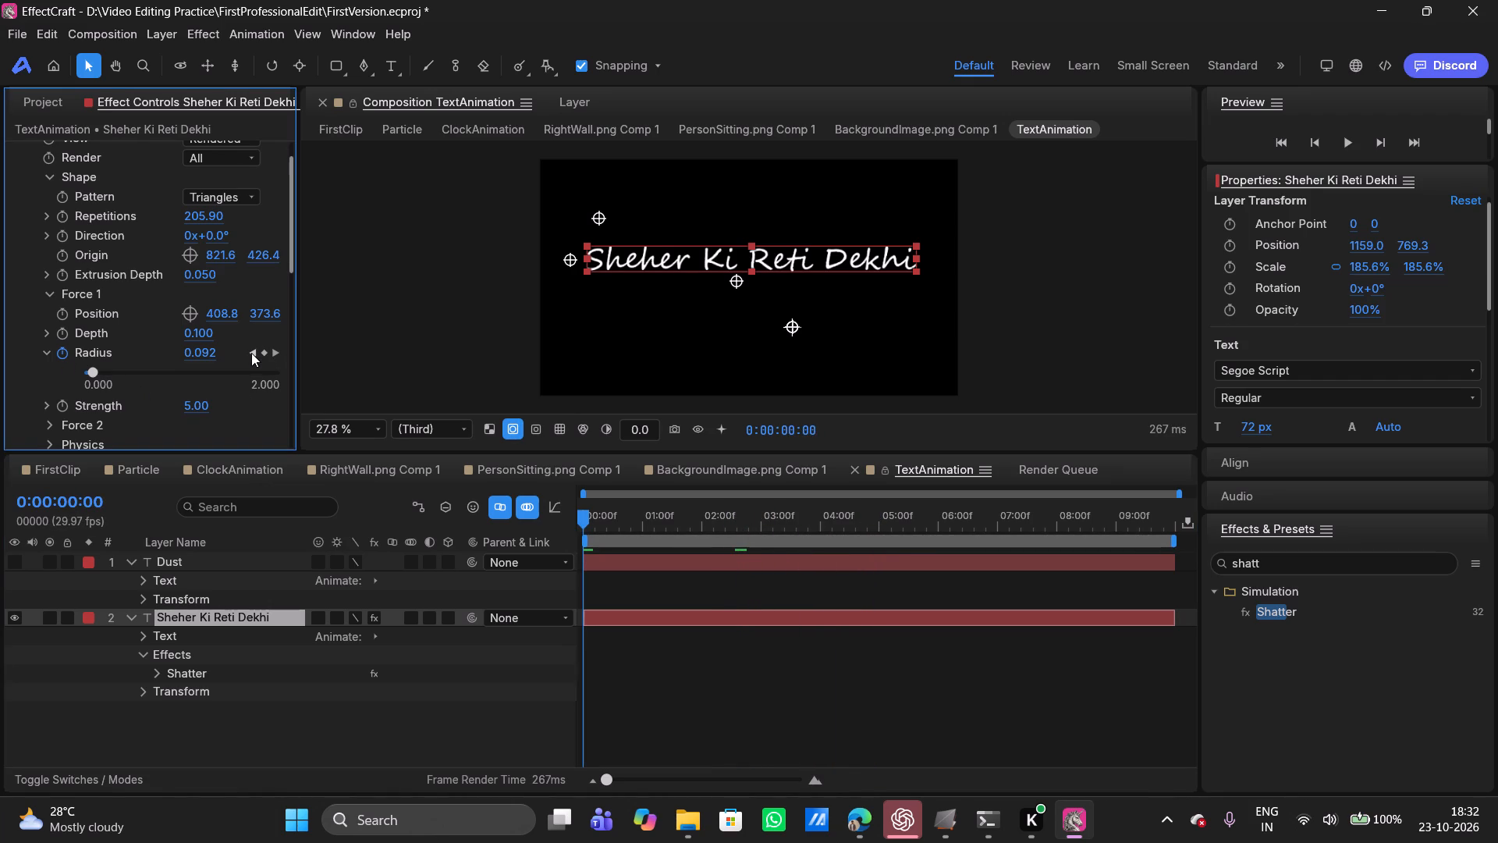
click(276, 354)
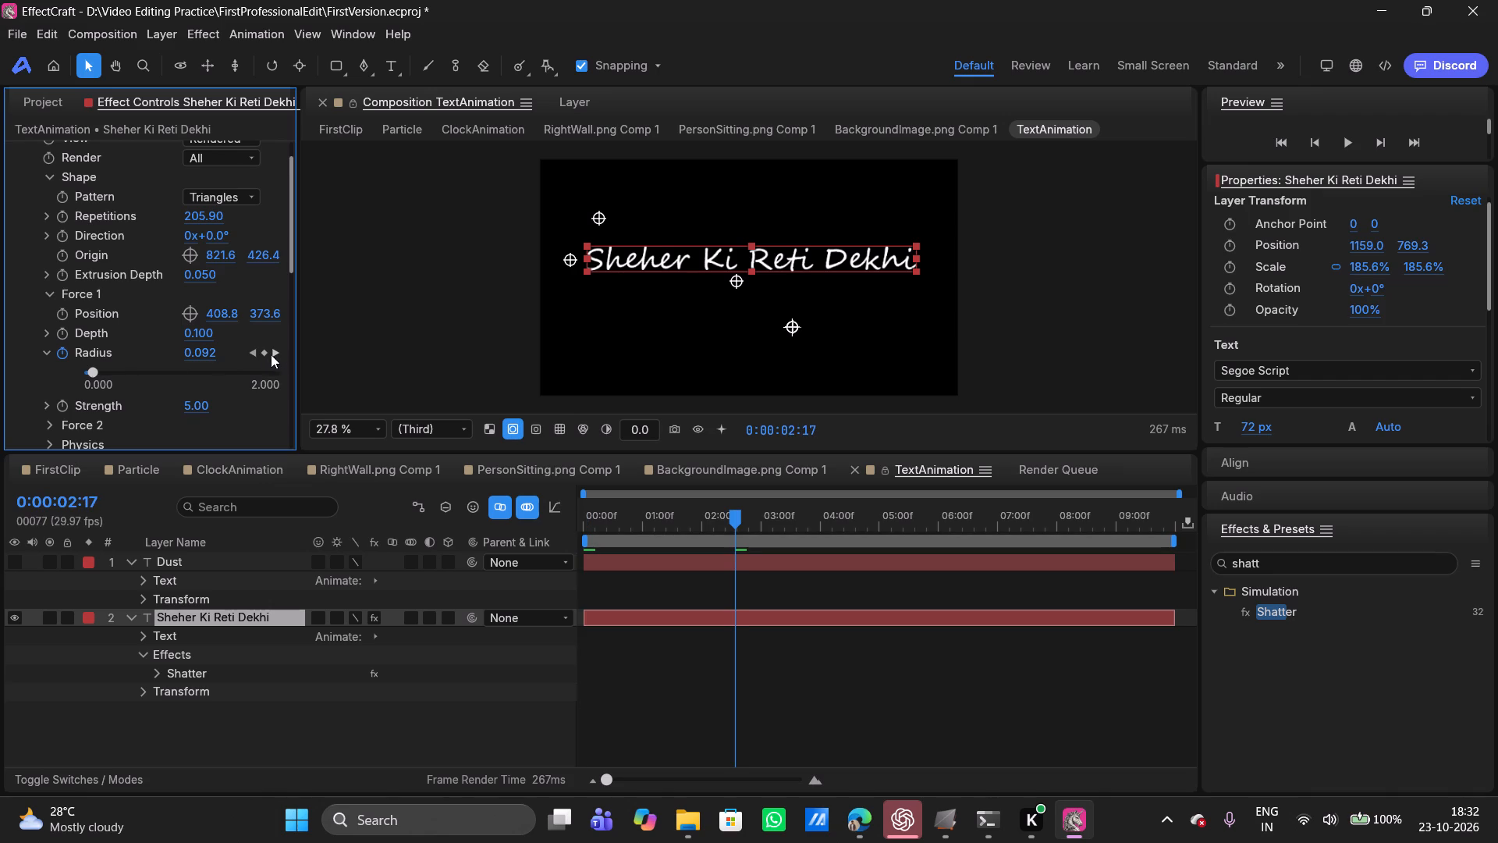
drag(94, 372, 142, 372)
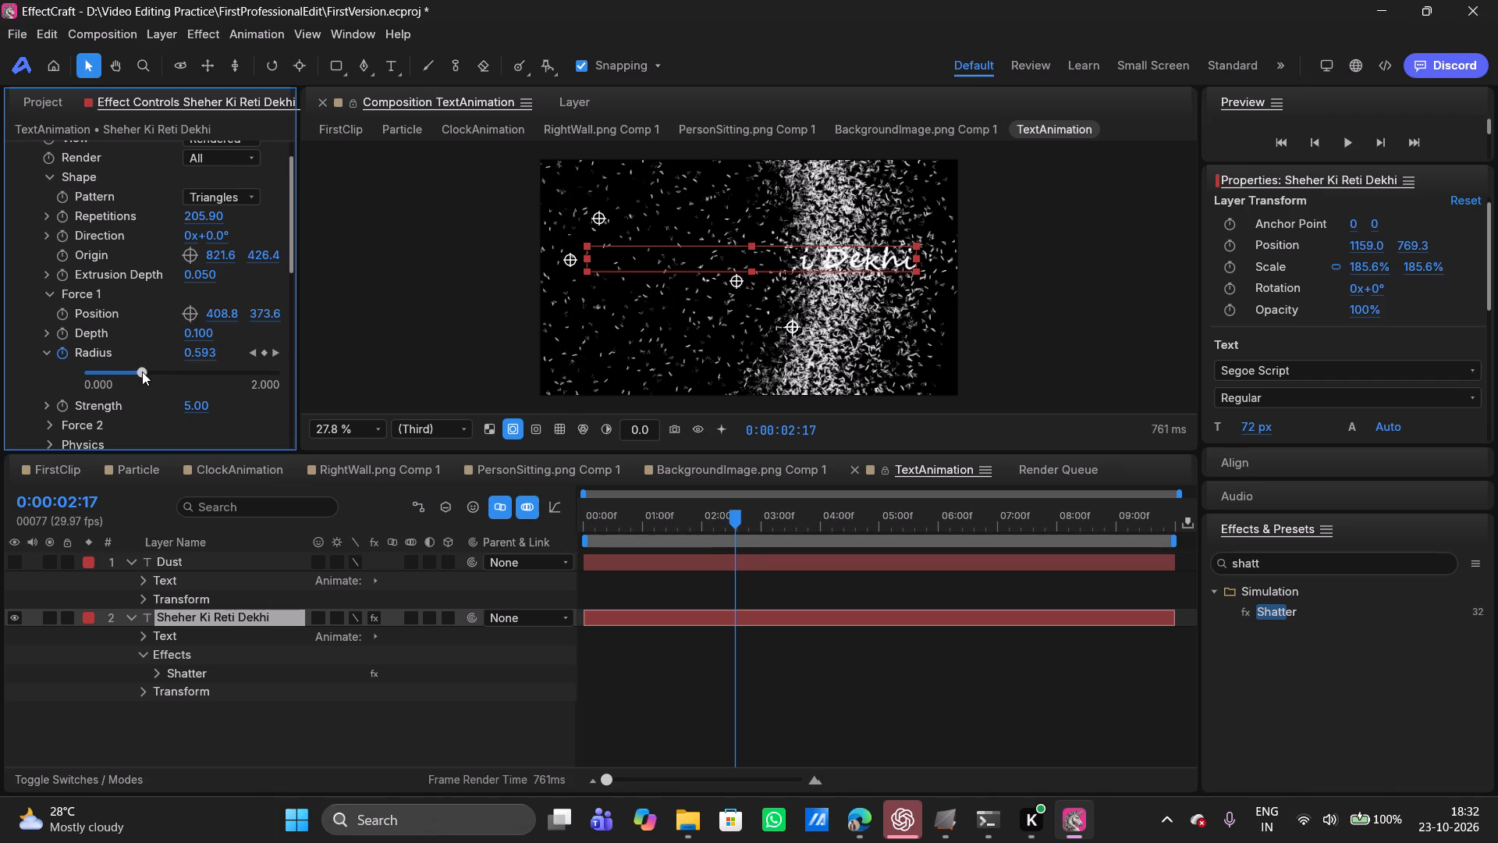
drag(142, 372, 141, 372)
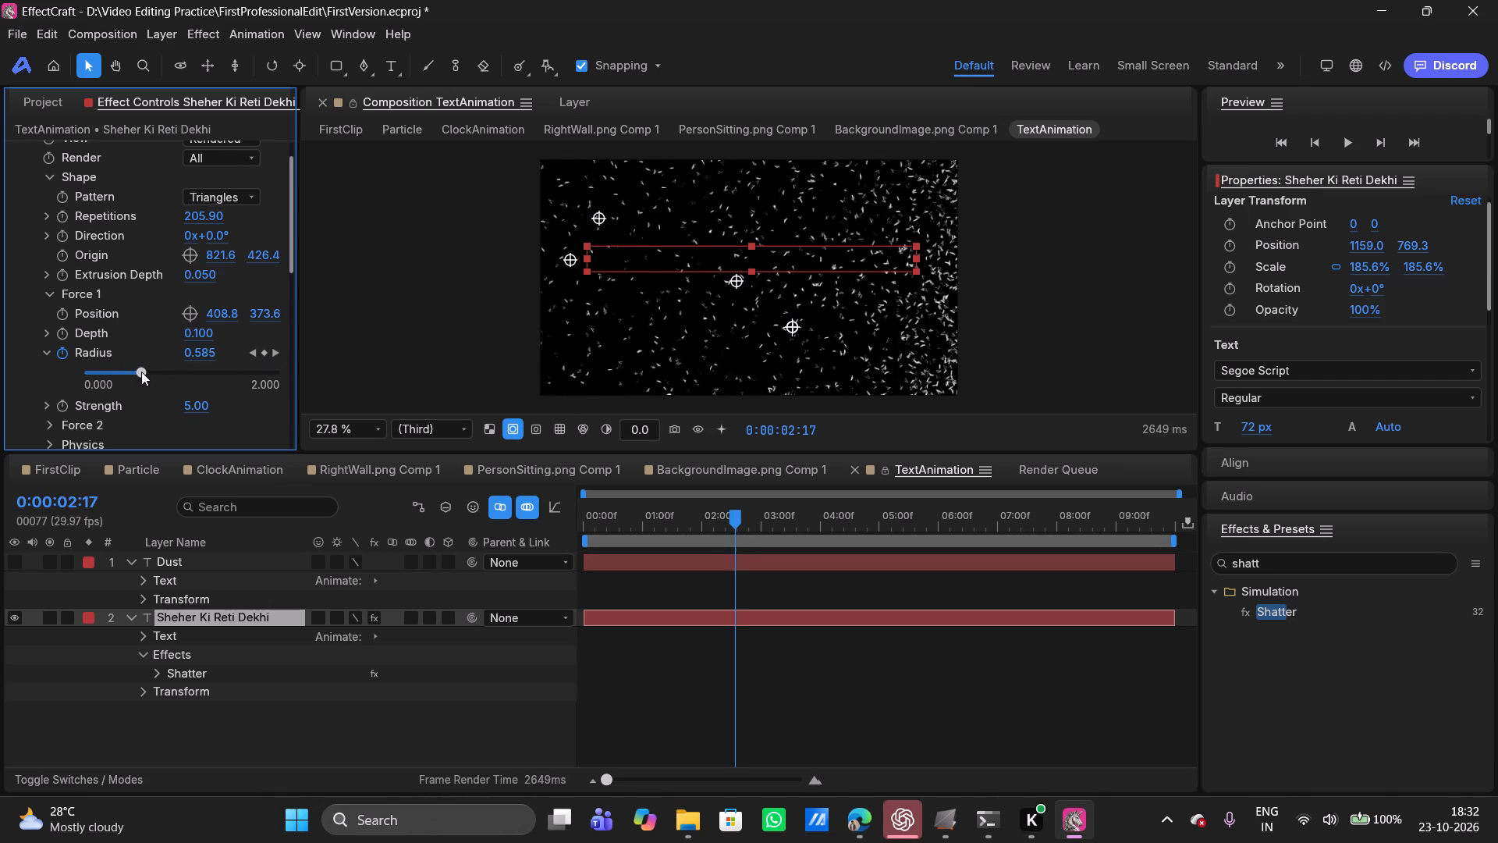
drag(141, 372, 130, 372)
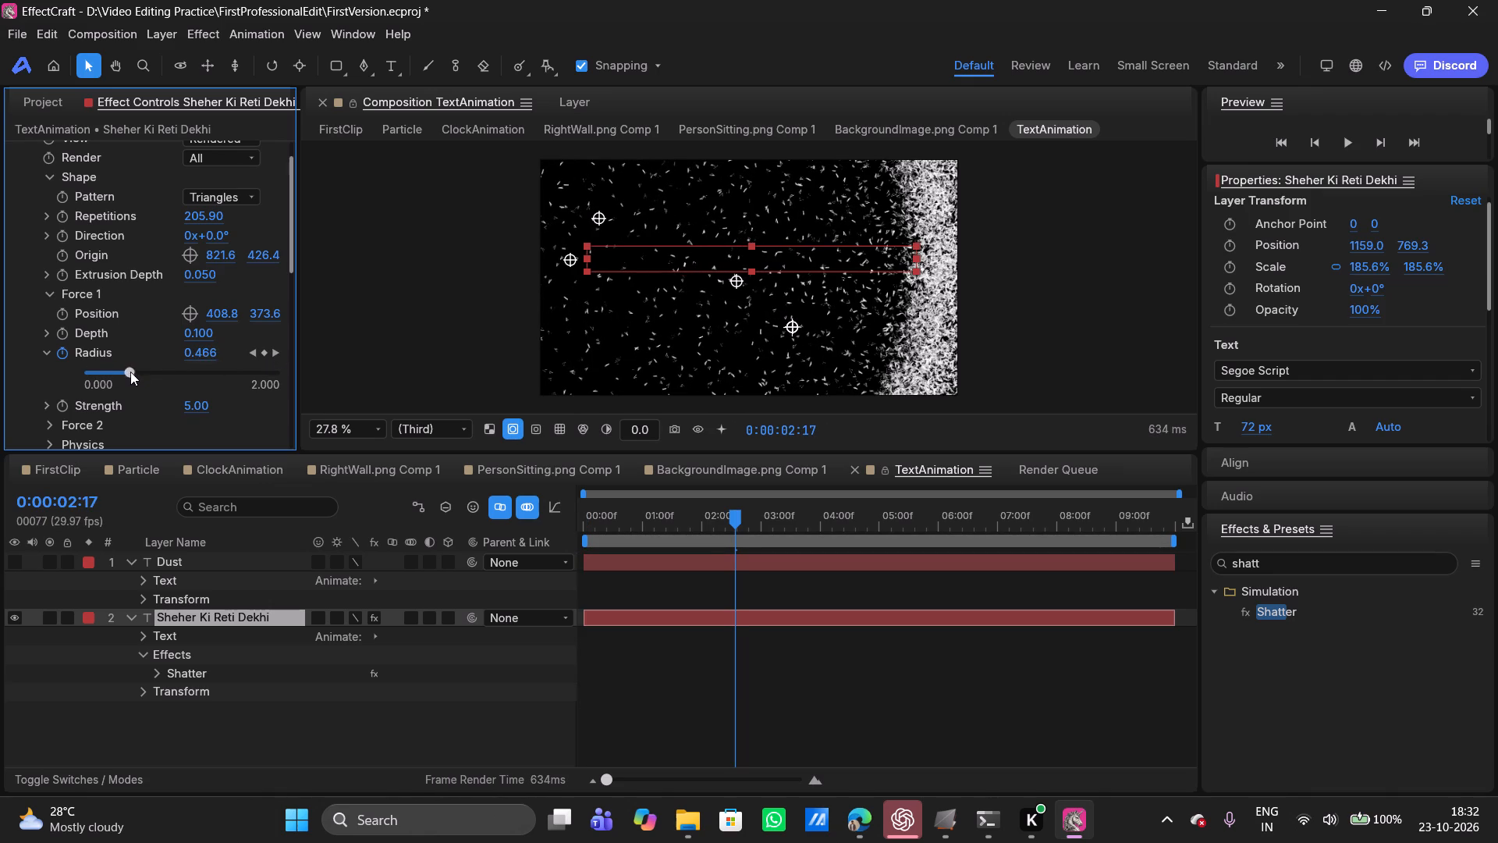
drag(130, 372, 140, 372)
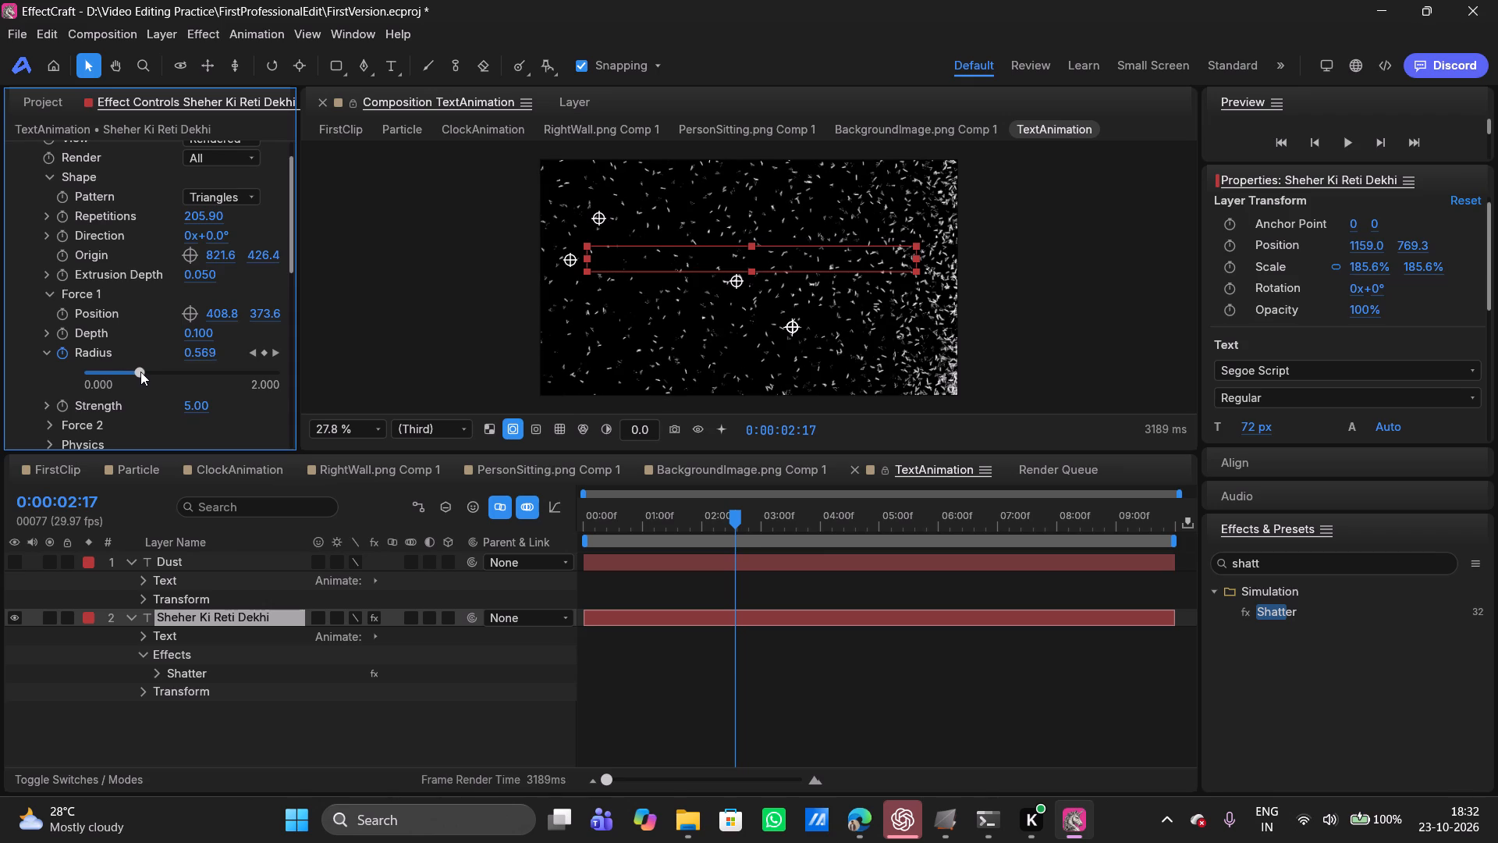
drag(140, 372, 155, 372)
Play the keyframed Shatter animation from the first frame, and scrub its first two seconds to examine how the text disintegrates.
drag(738, 525, 514, 528)
key(space)
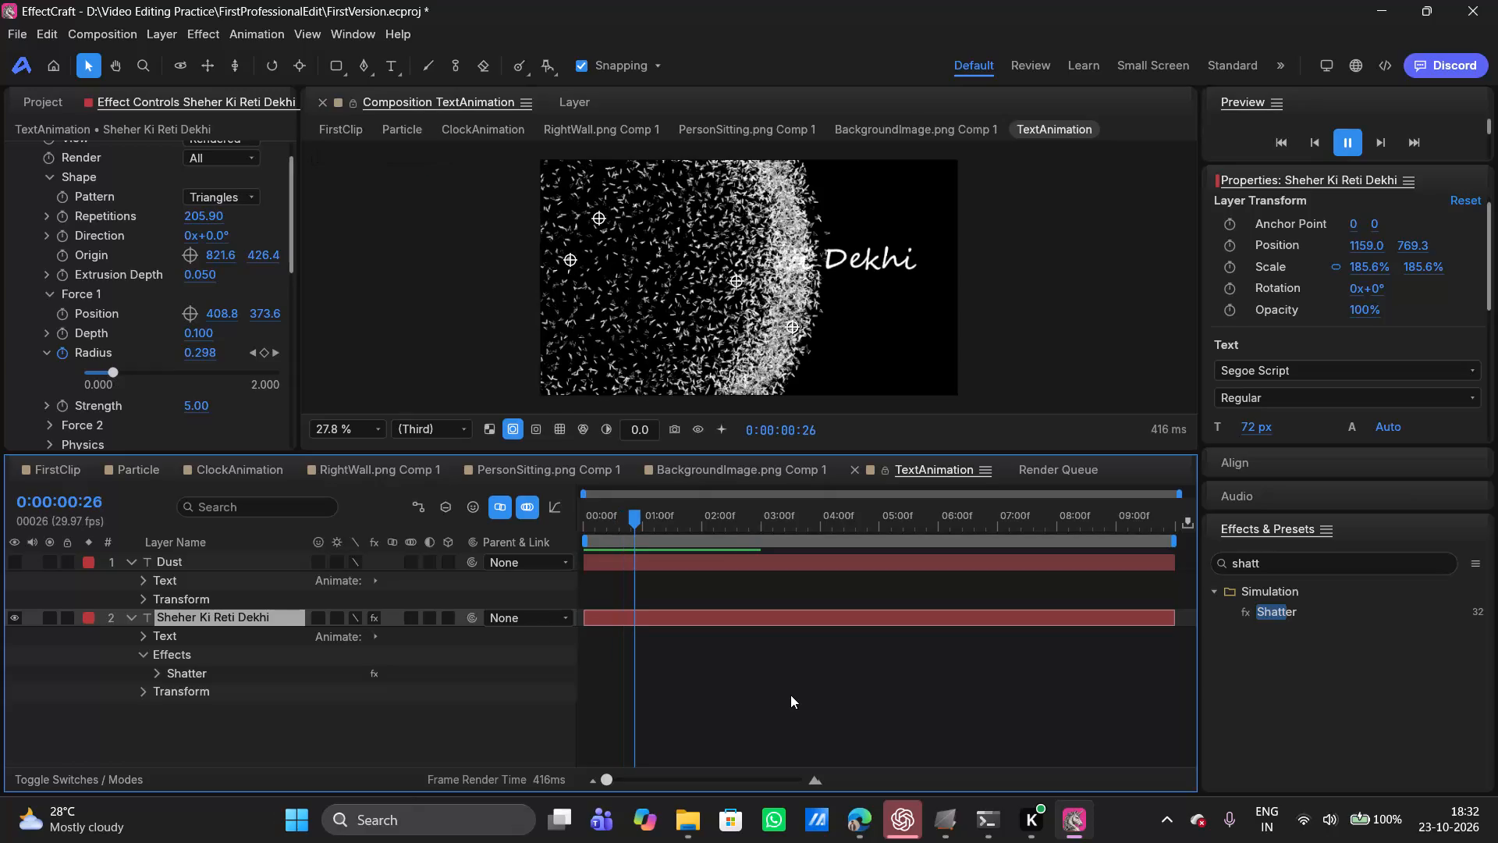
drag(798, 506, 790, 695)
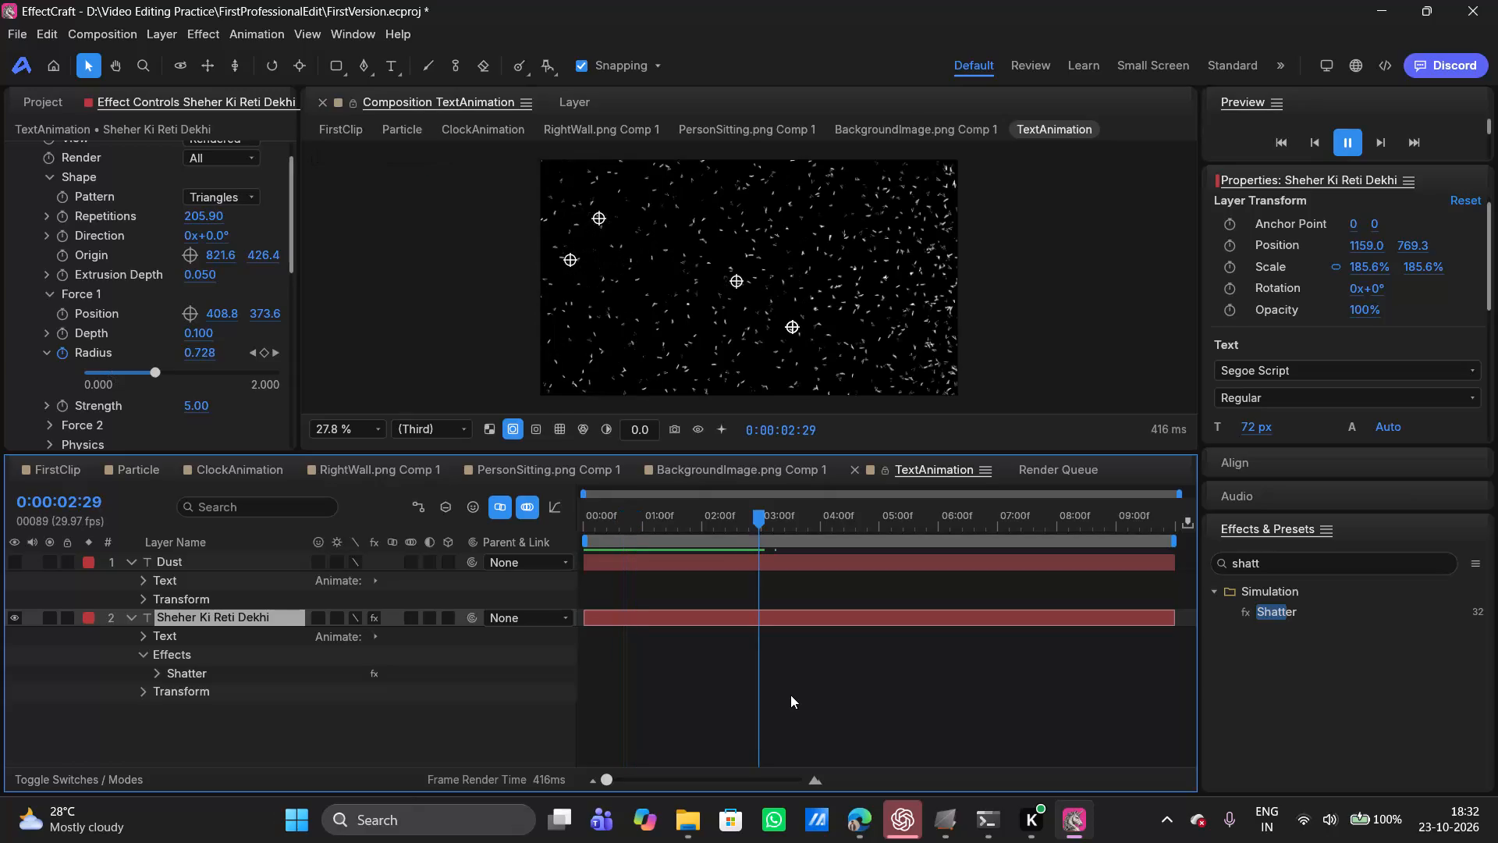
drag(790, 695, 598, 517)
drag(598, 517, 590, 502)
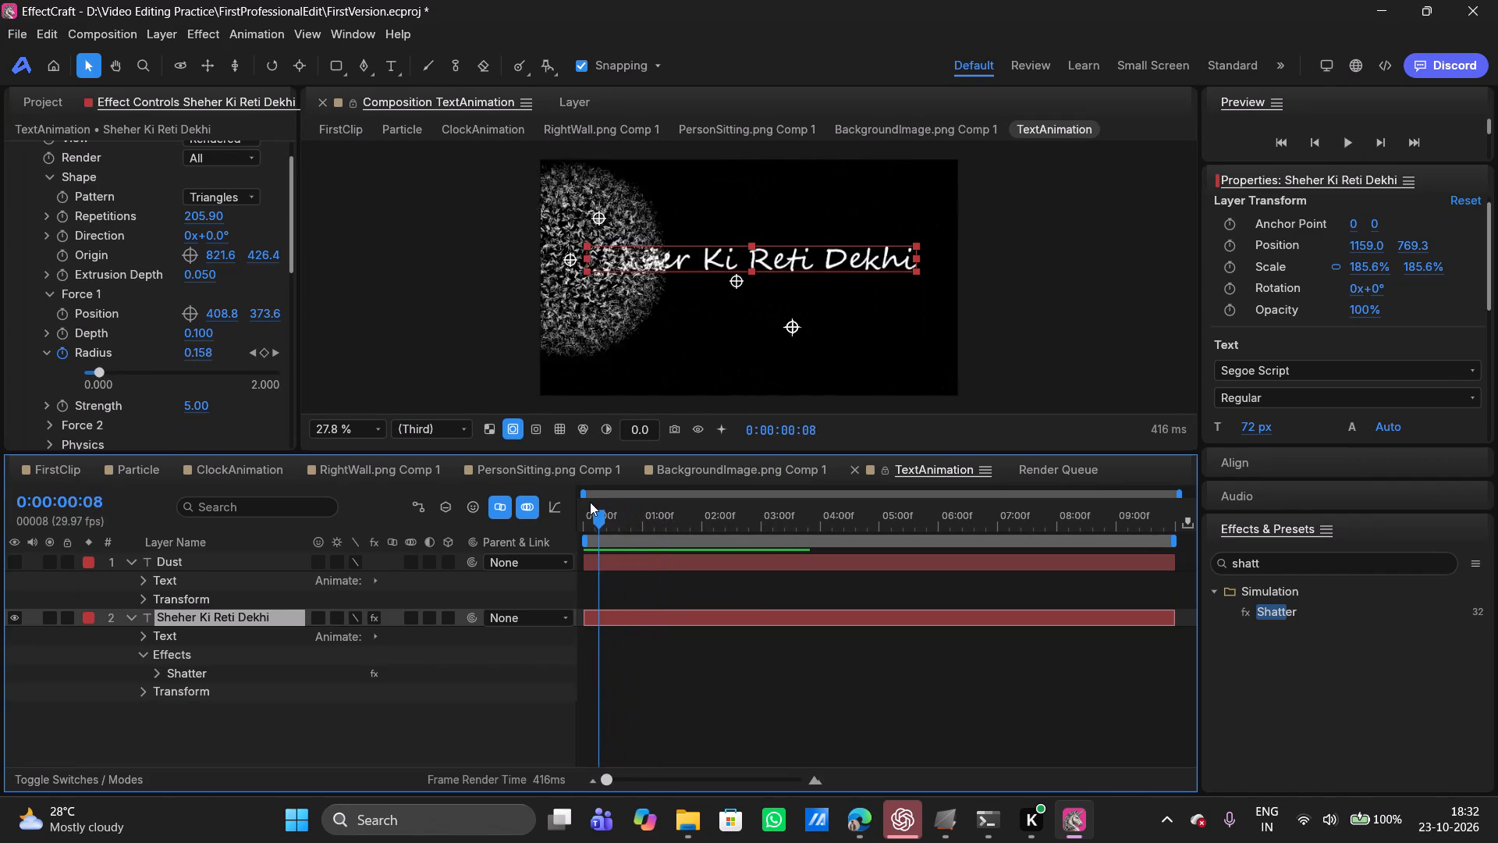
drag(590, 502, 616, 500)
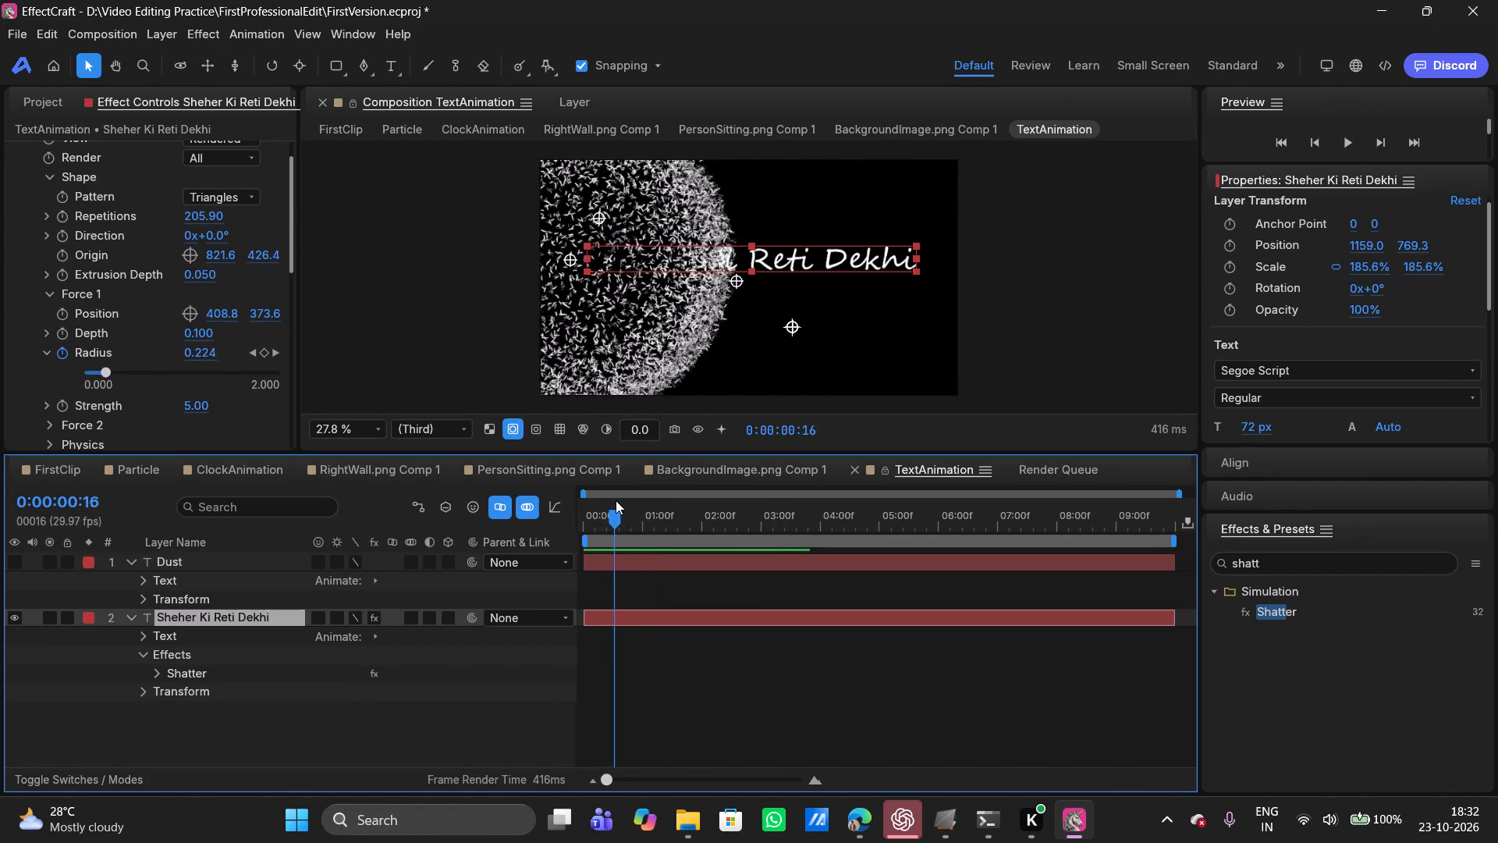
drag(616, 500, 593, 501)
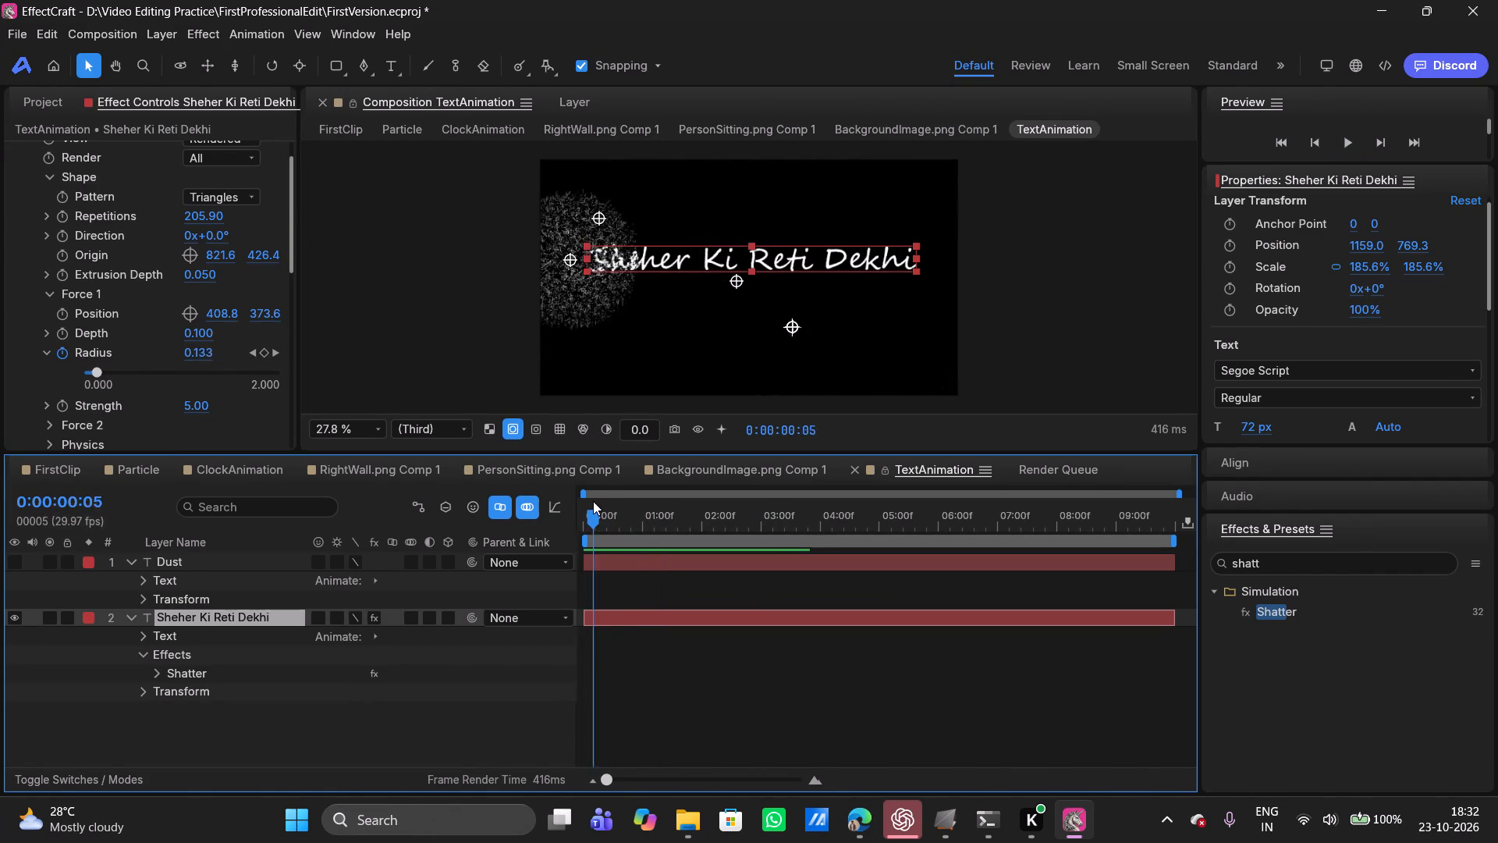
drag(593, 501, 704, 491)
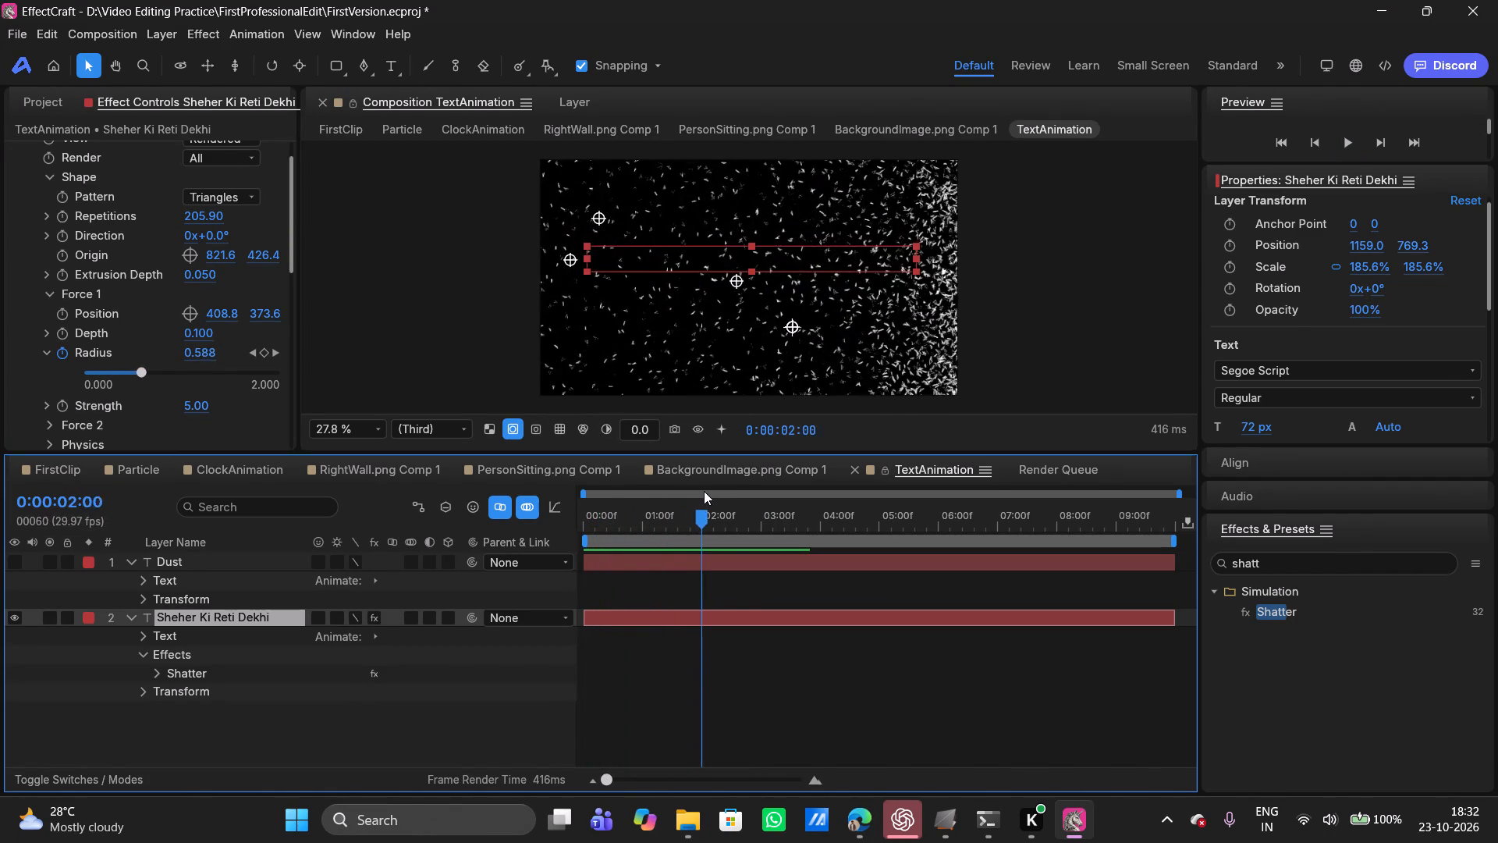
drag(704, 491, 583, 502)
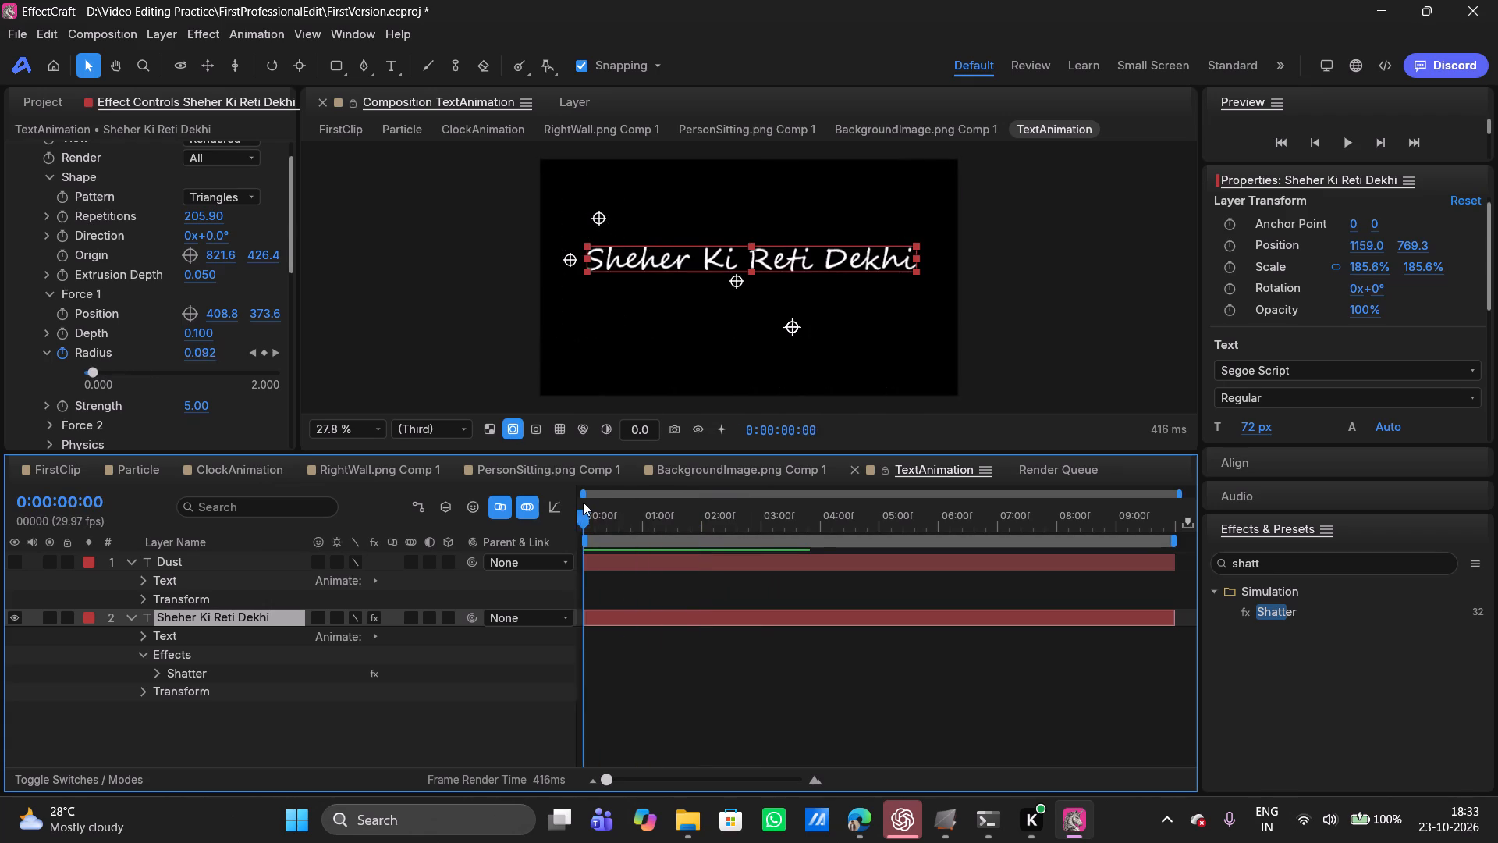
Scrub between the first frame and about 0:00:02:03 to examine how the shattering spreads across the text.
drag(583, 502, 609, 482)
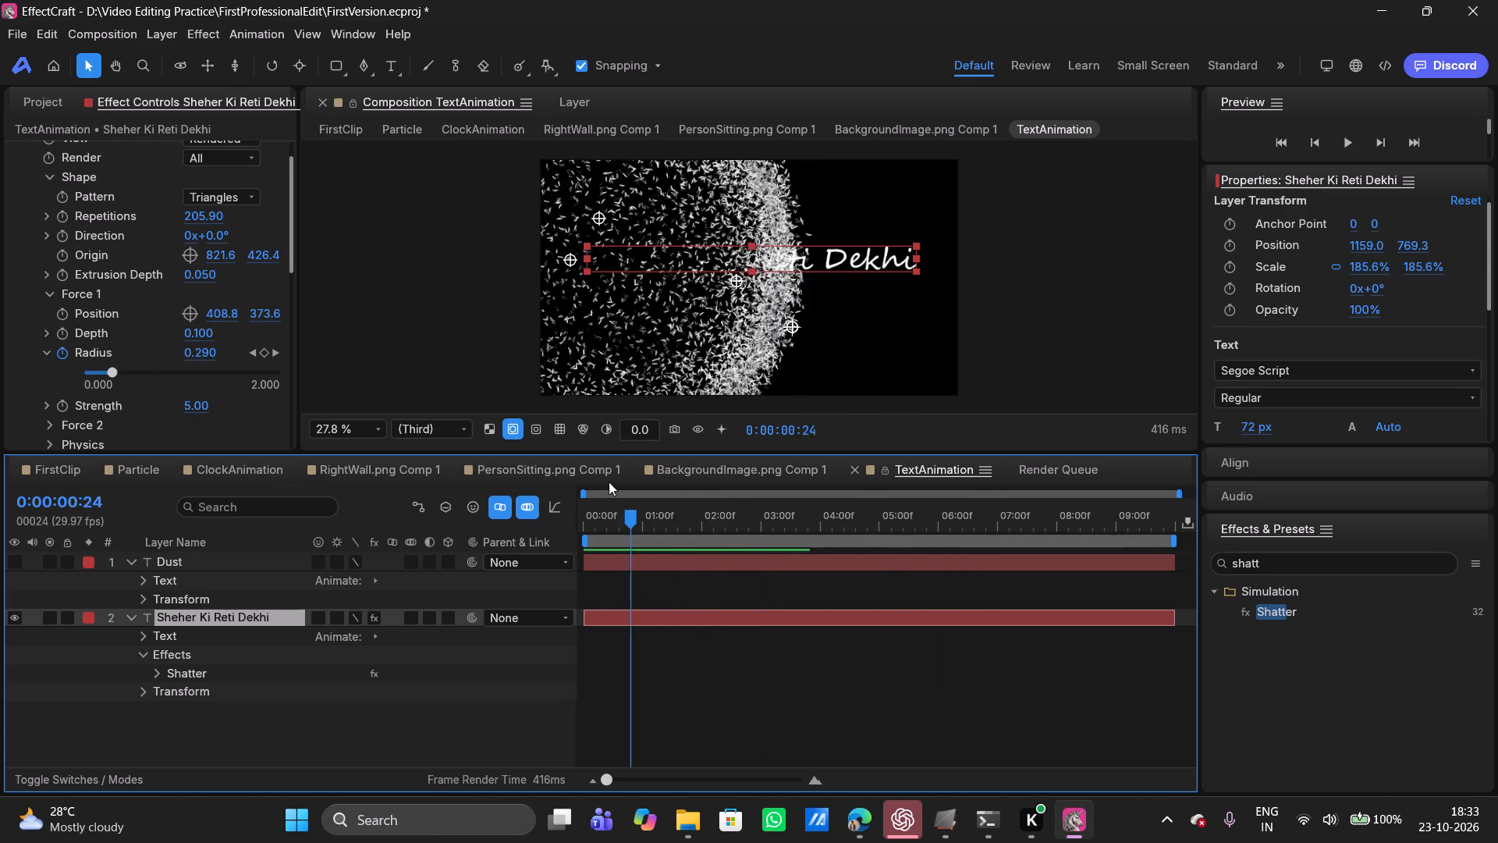
drag(609, 482, 729, 478)
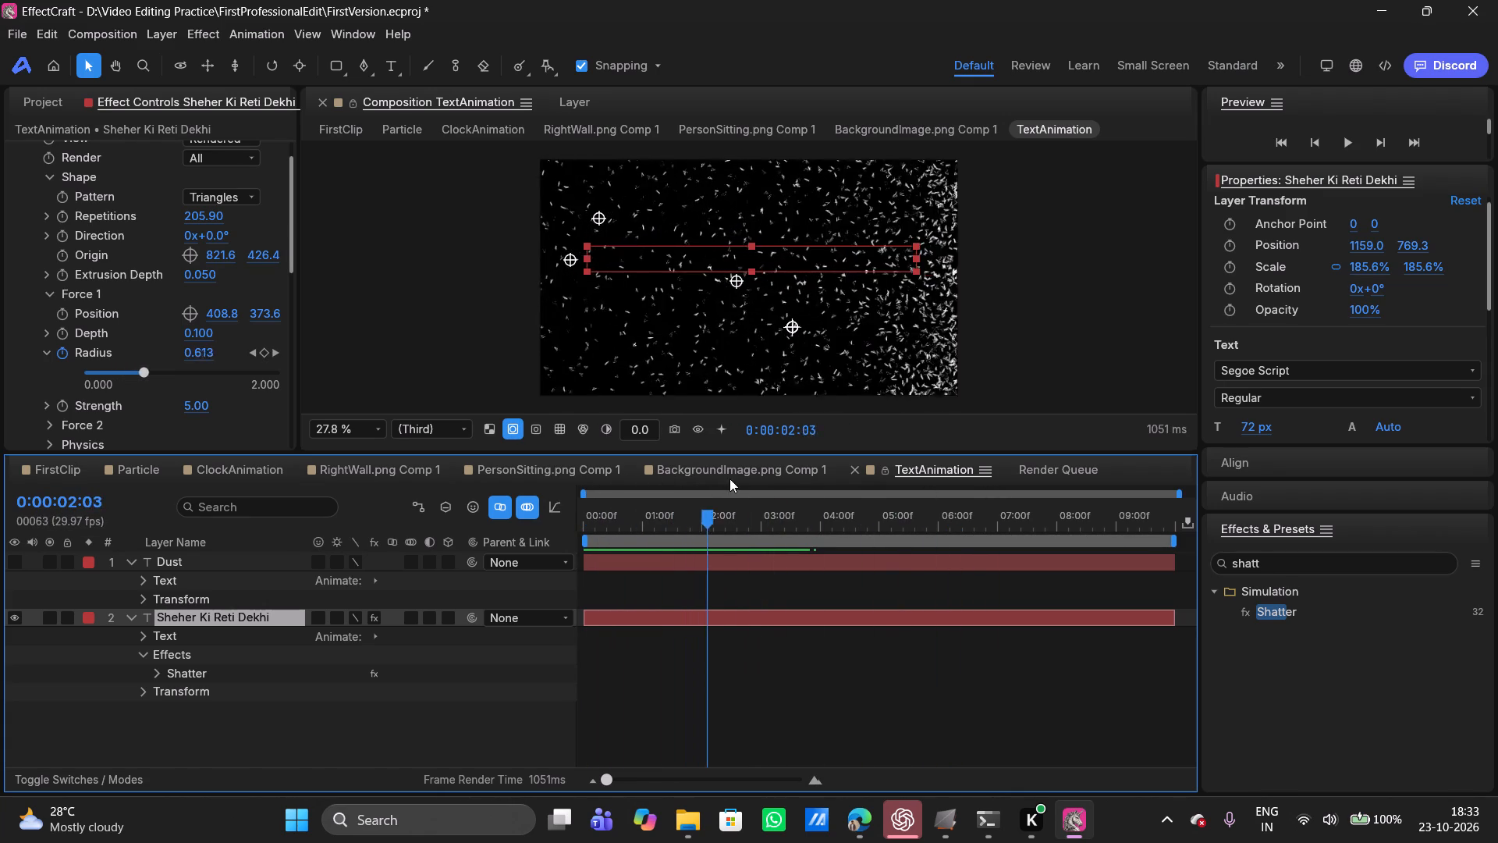
drag(729, 478, 585, 482)
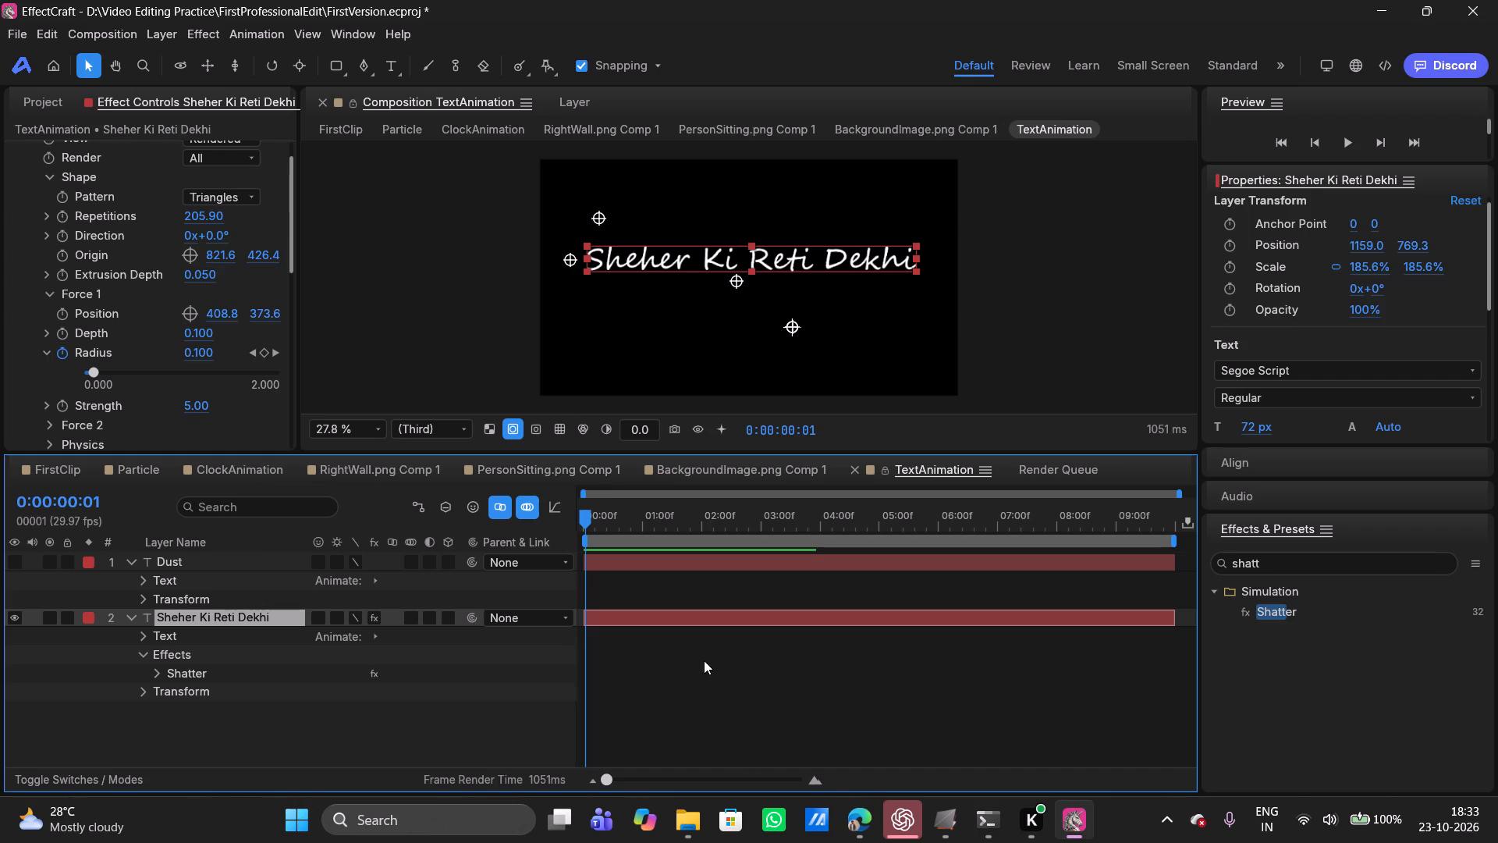
Reveal only the keyframed Force 1 Radius property under the Sheher Ki Reti Dekhi layer in the timeline.
click(698, 681)
key(u)
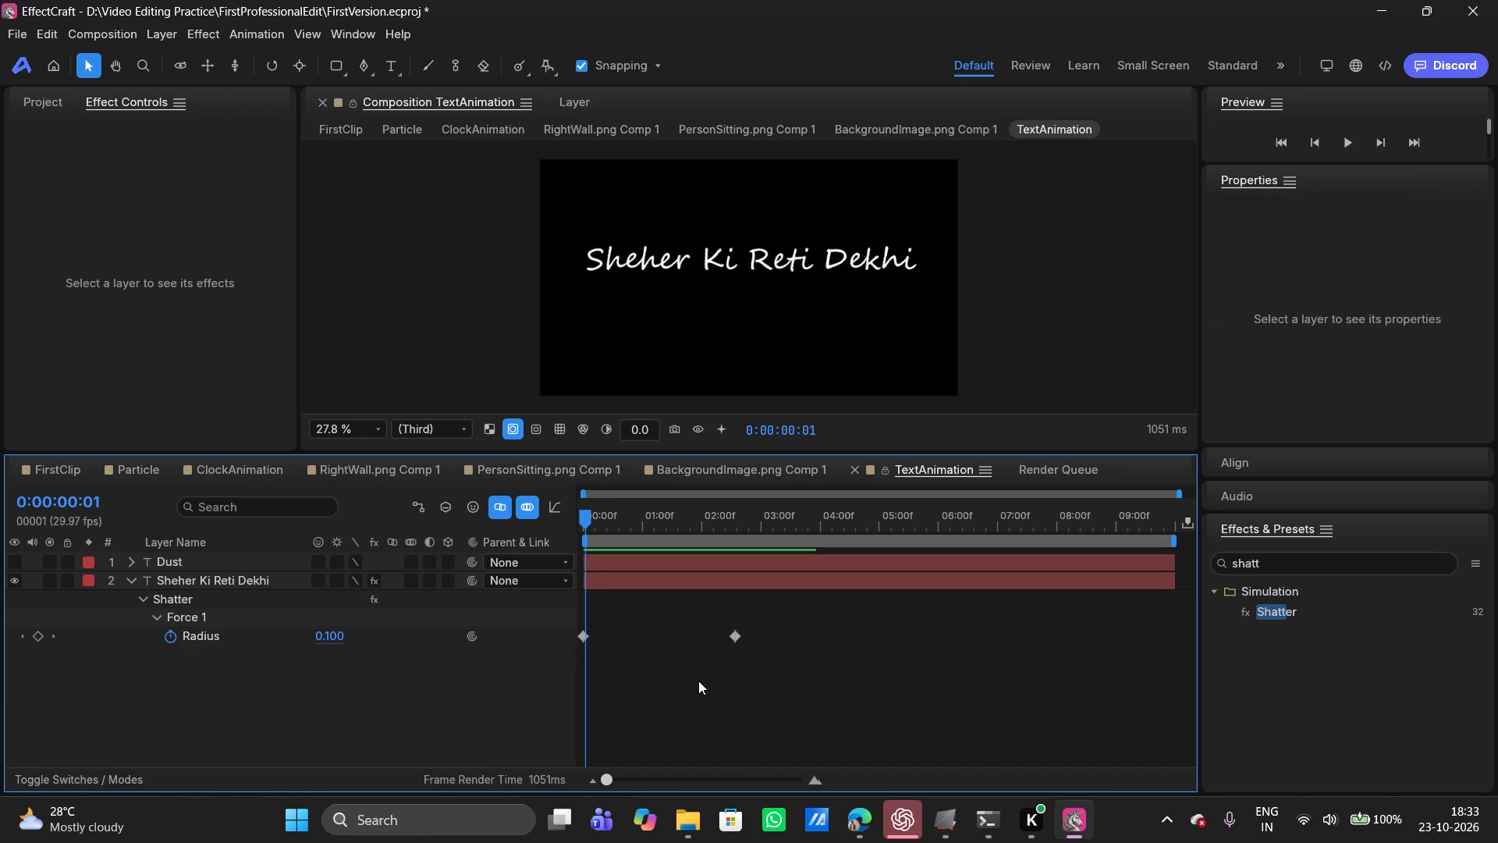
text(uu)
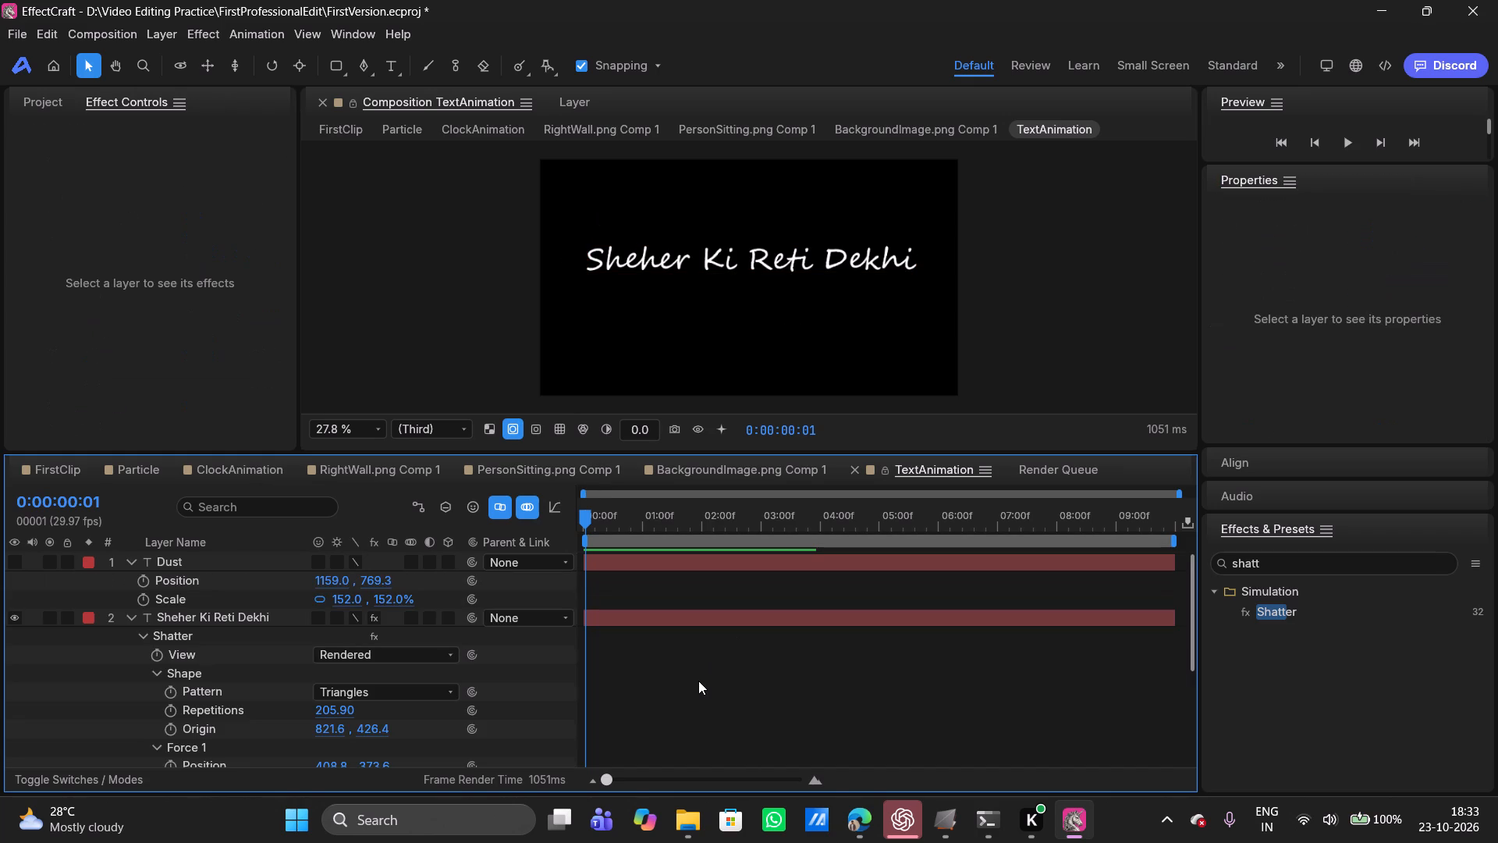
text(uu)
click(636, 621)
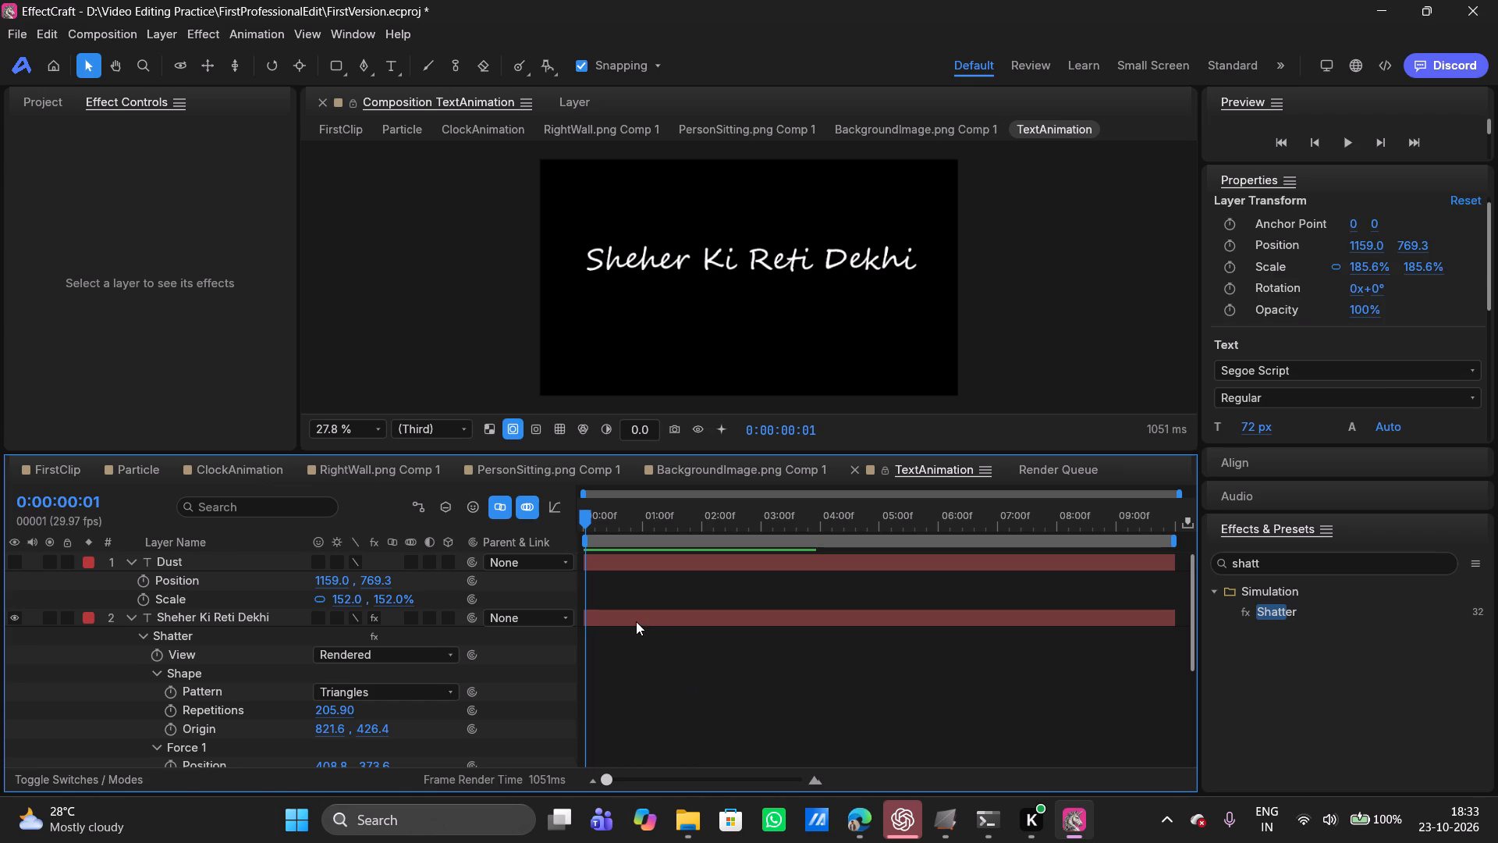
text(uuuuu)
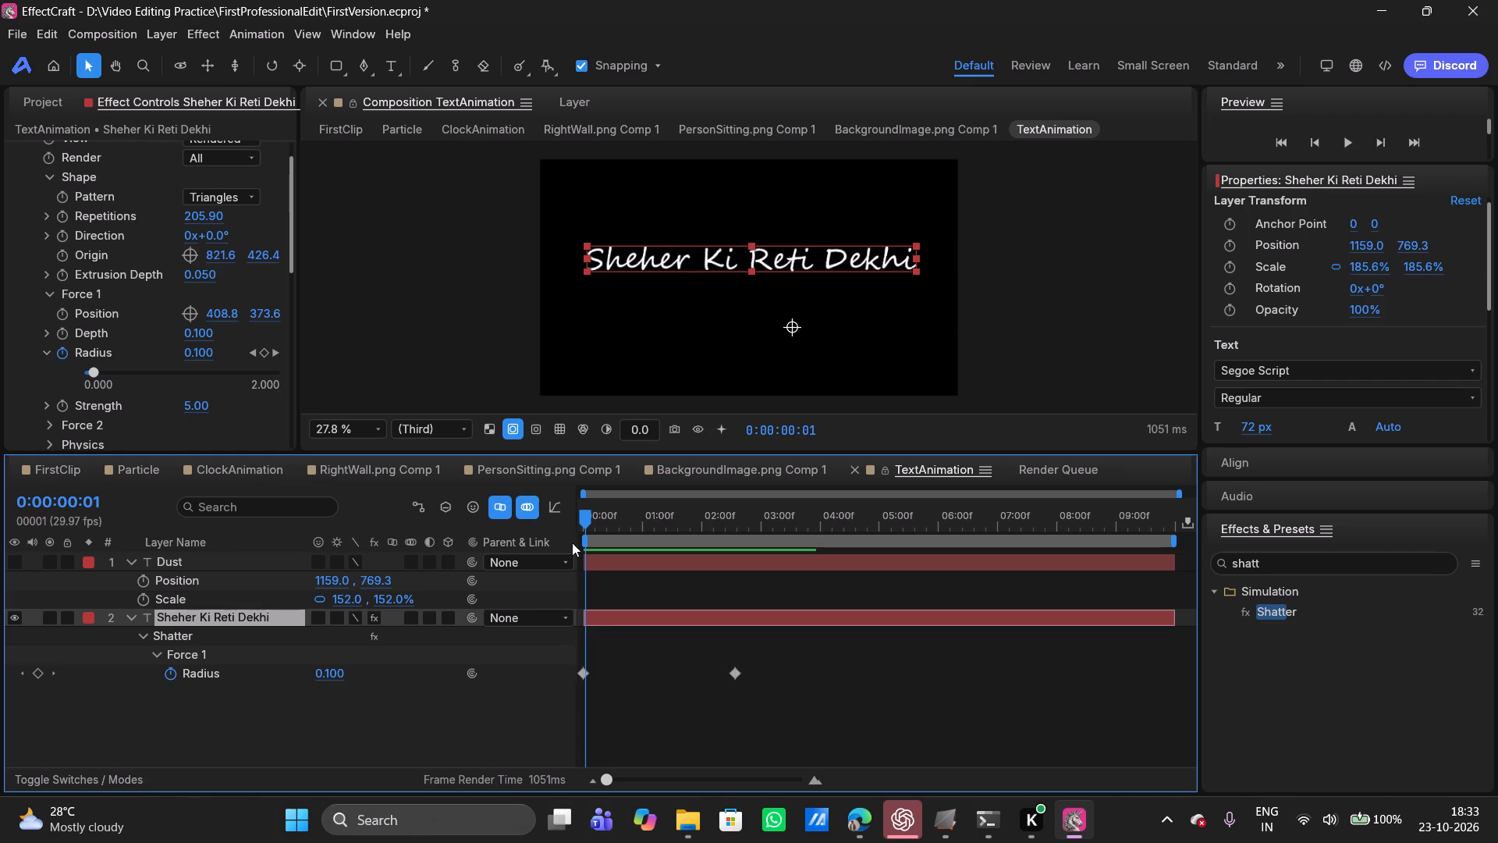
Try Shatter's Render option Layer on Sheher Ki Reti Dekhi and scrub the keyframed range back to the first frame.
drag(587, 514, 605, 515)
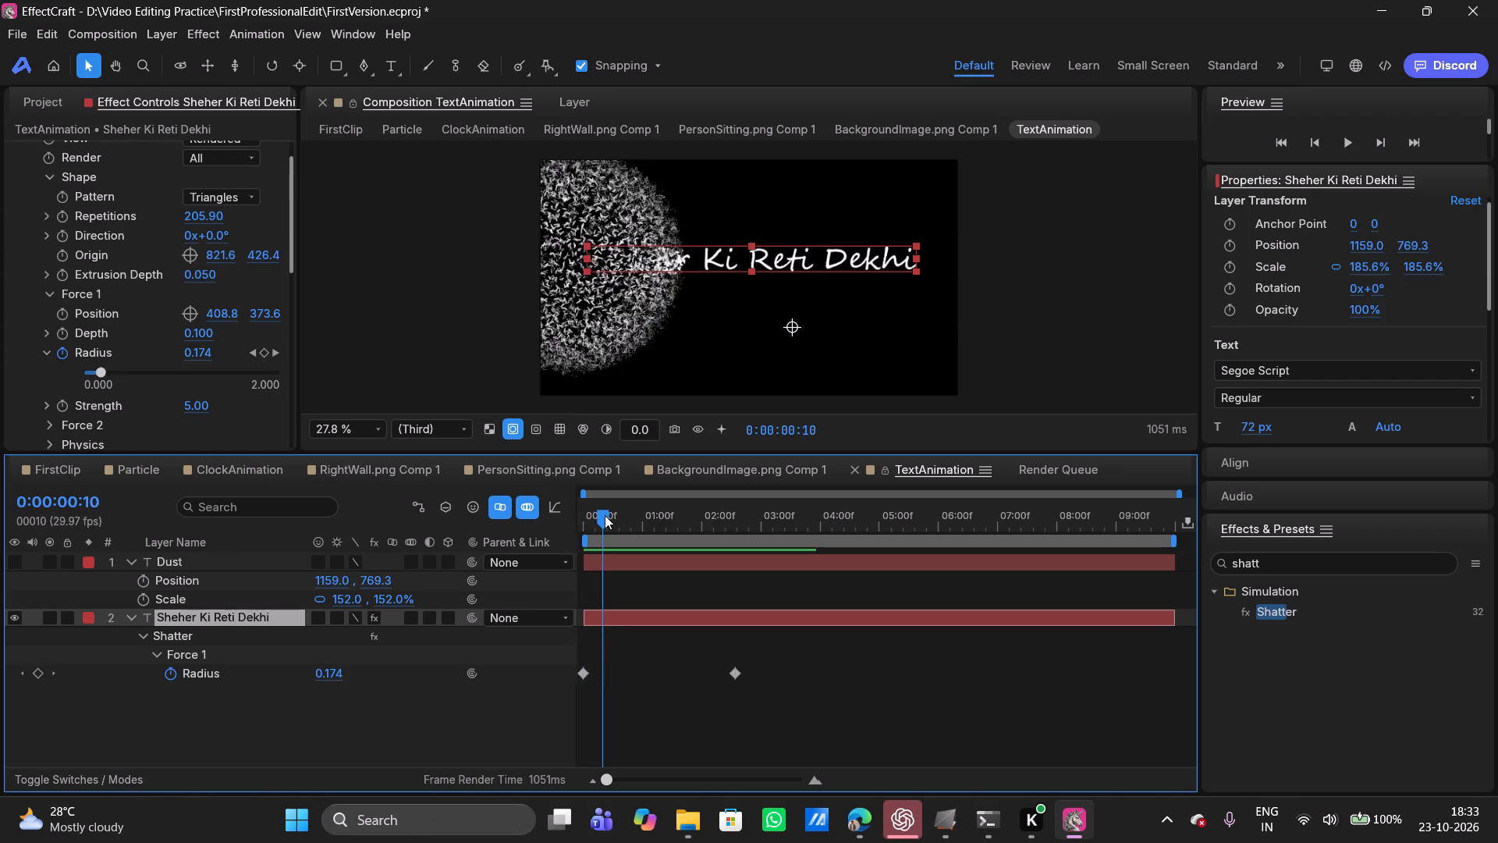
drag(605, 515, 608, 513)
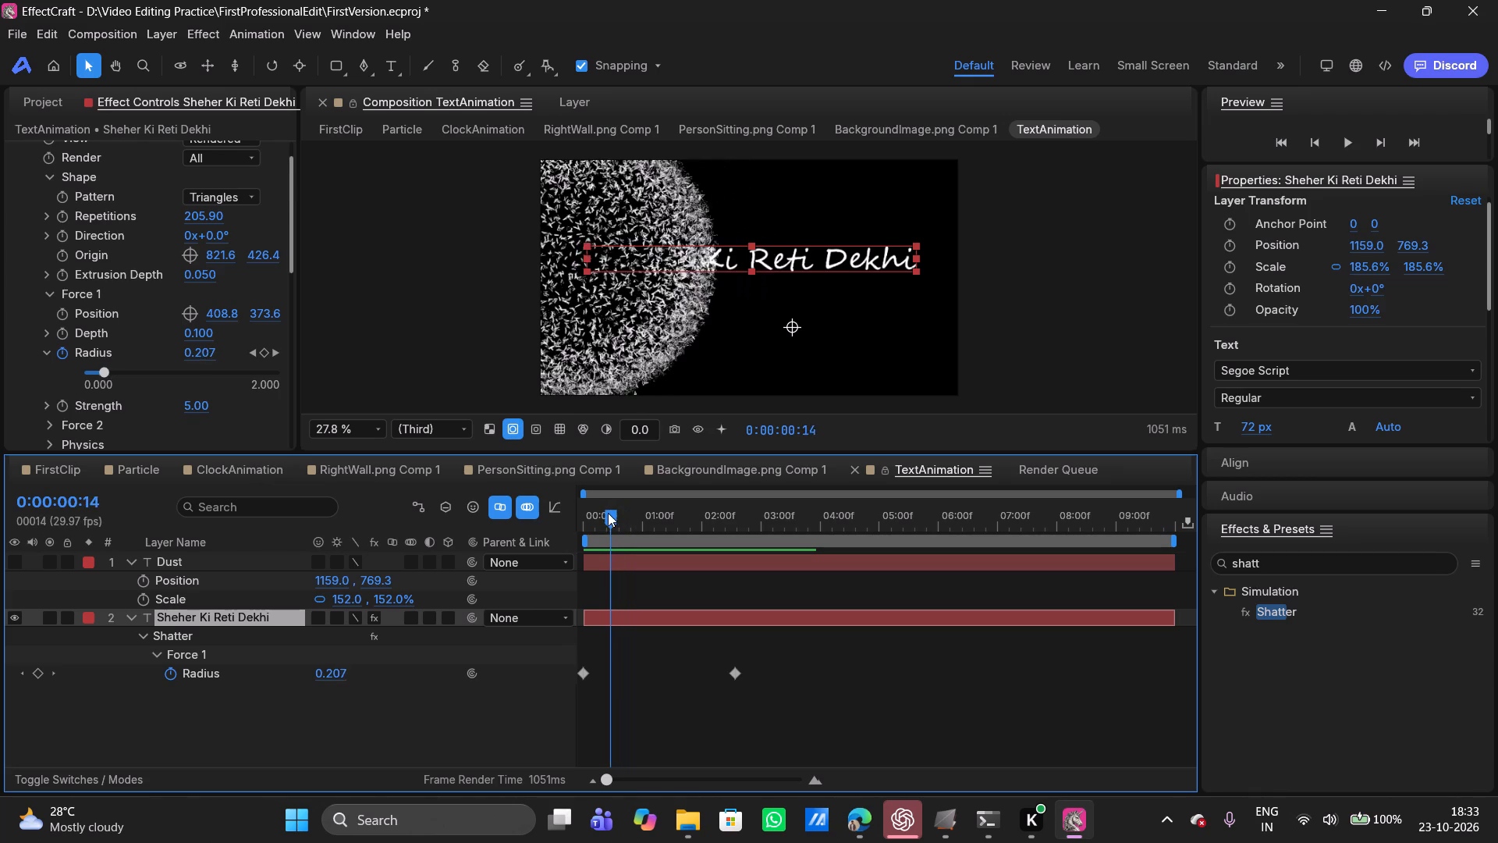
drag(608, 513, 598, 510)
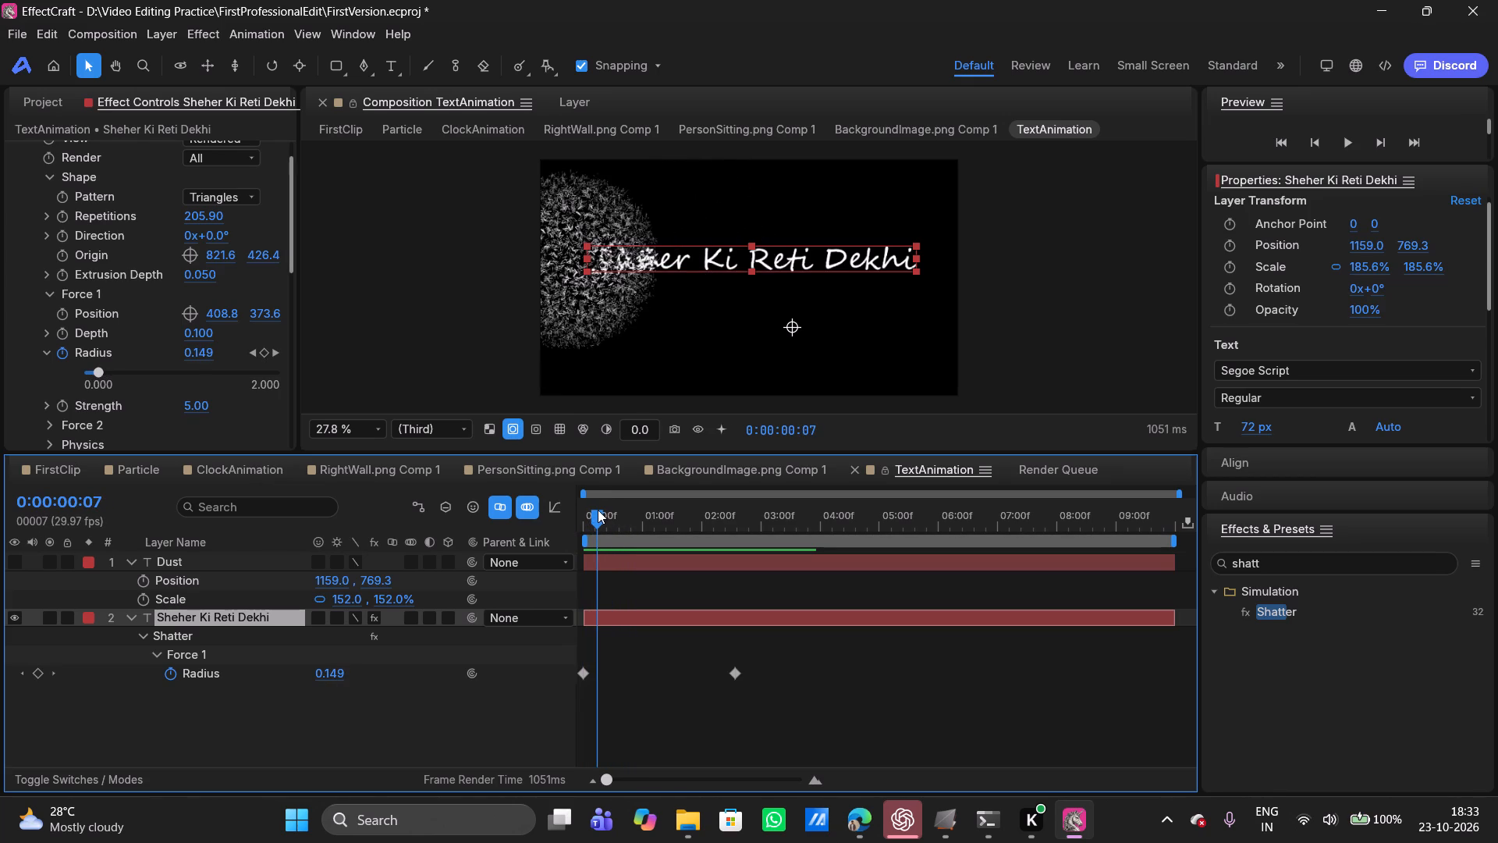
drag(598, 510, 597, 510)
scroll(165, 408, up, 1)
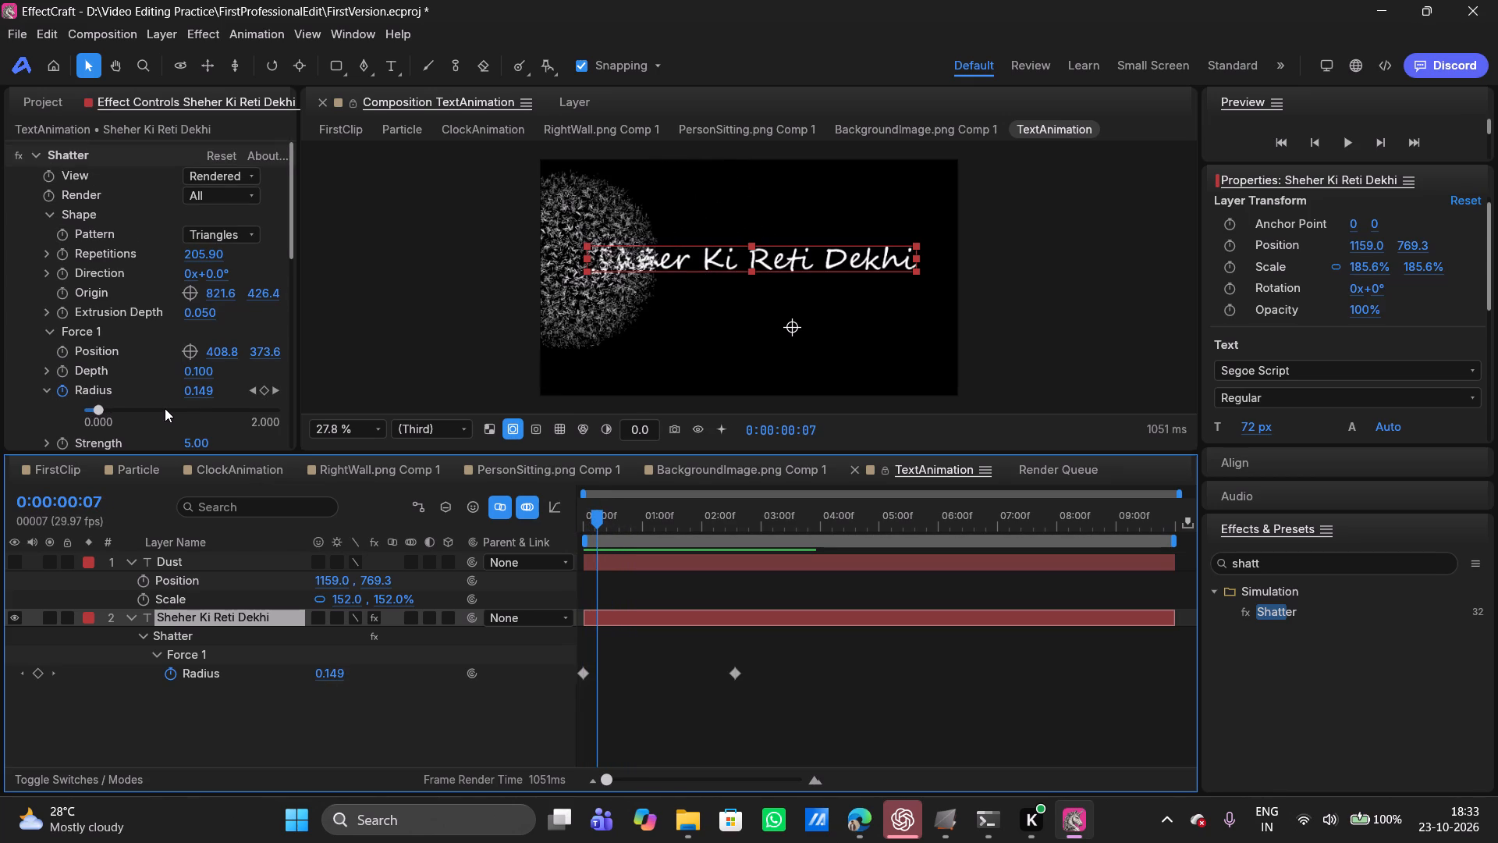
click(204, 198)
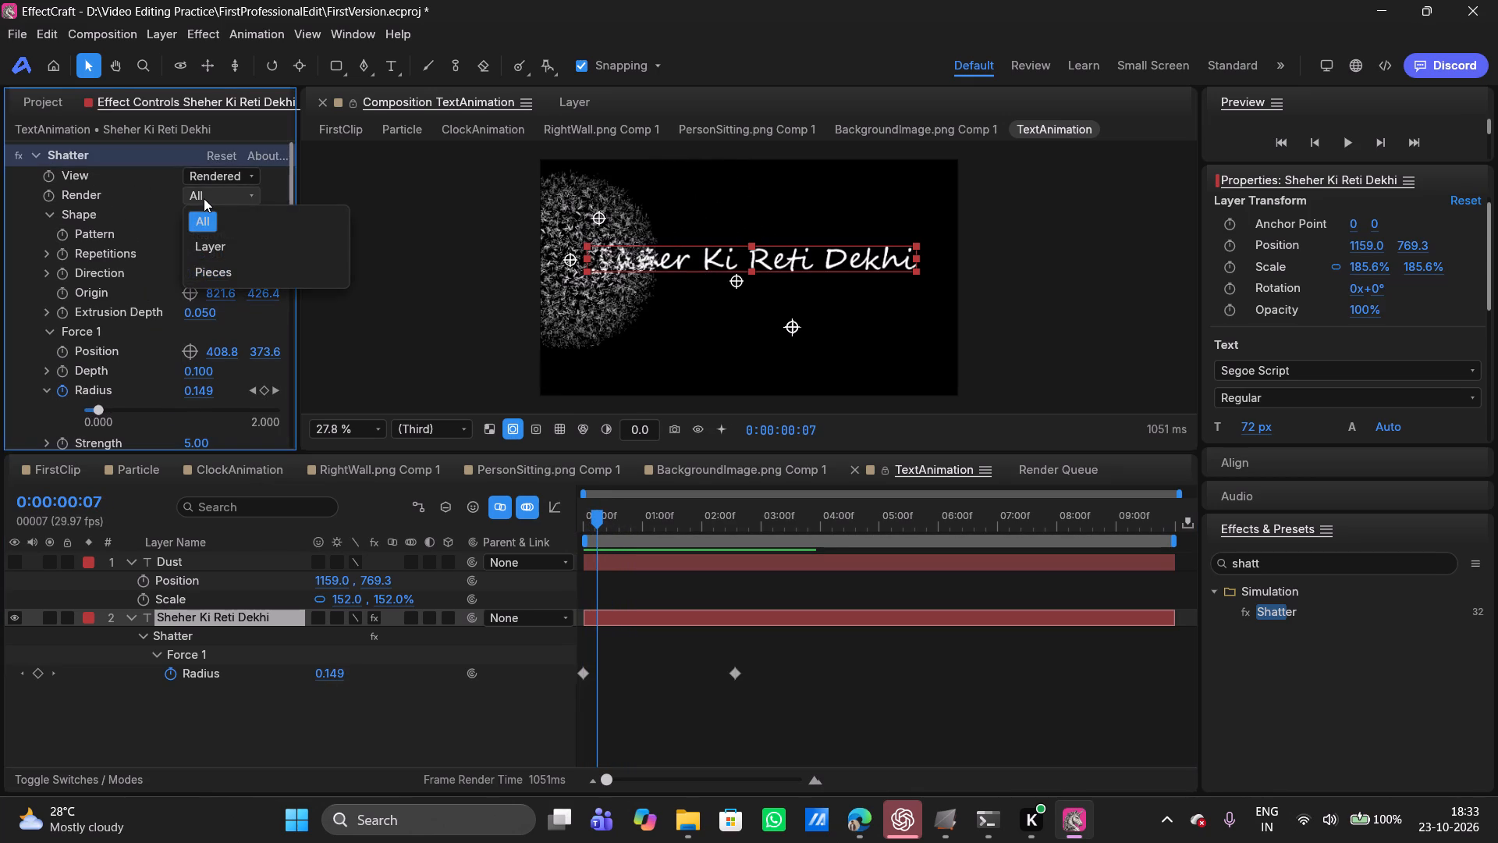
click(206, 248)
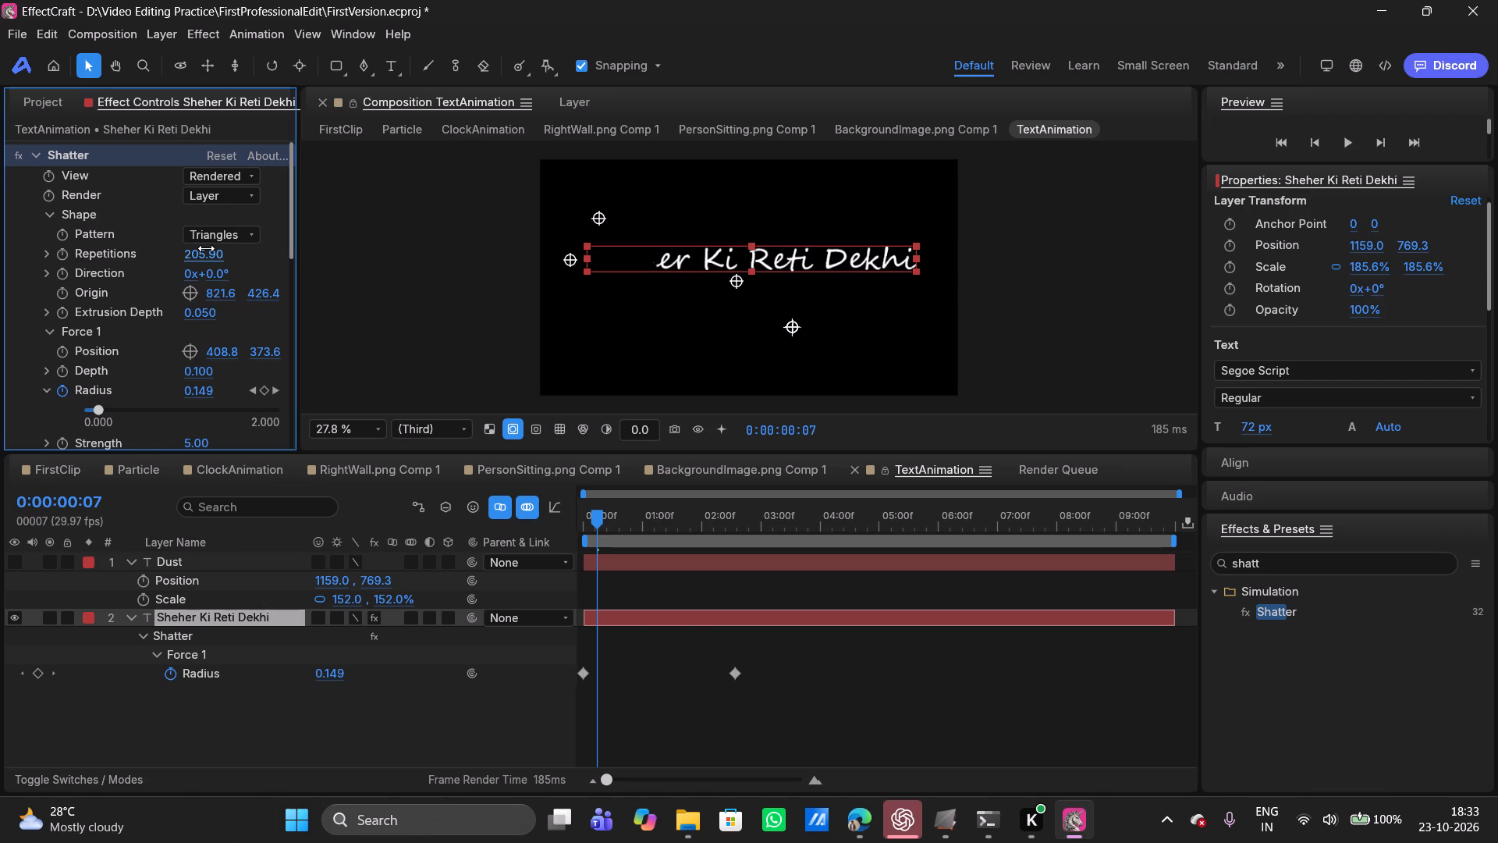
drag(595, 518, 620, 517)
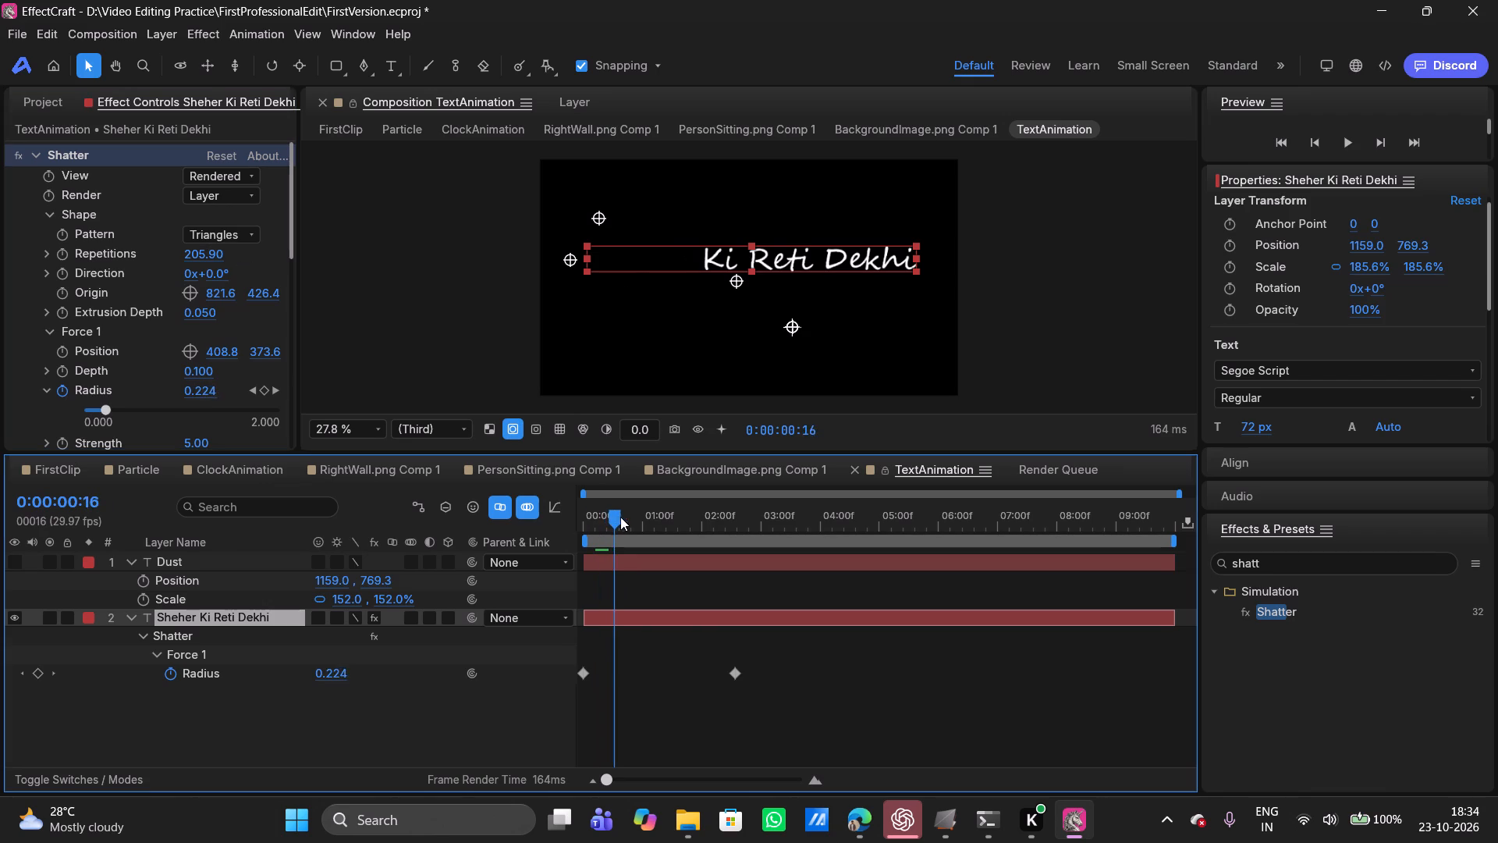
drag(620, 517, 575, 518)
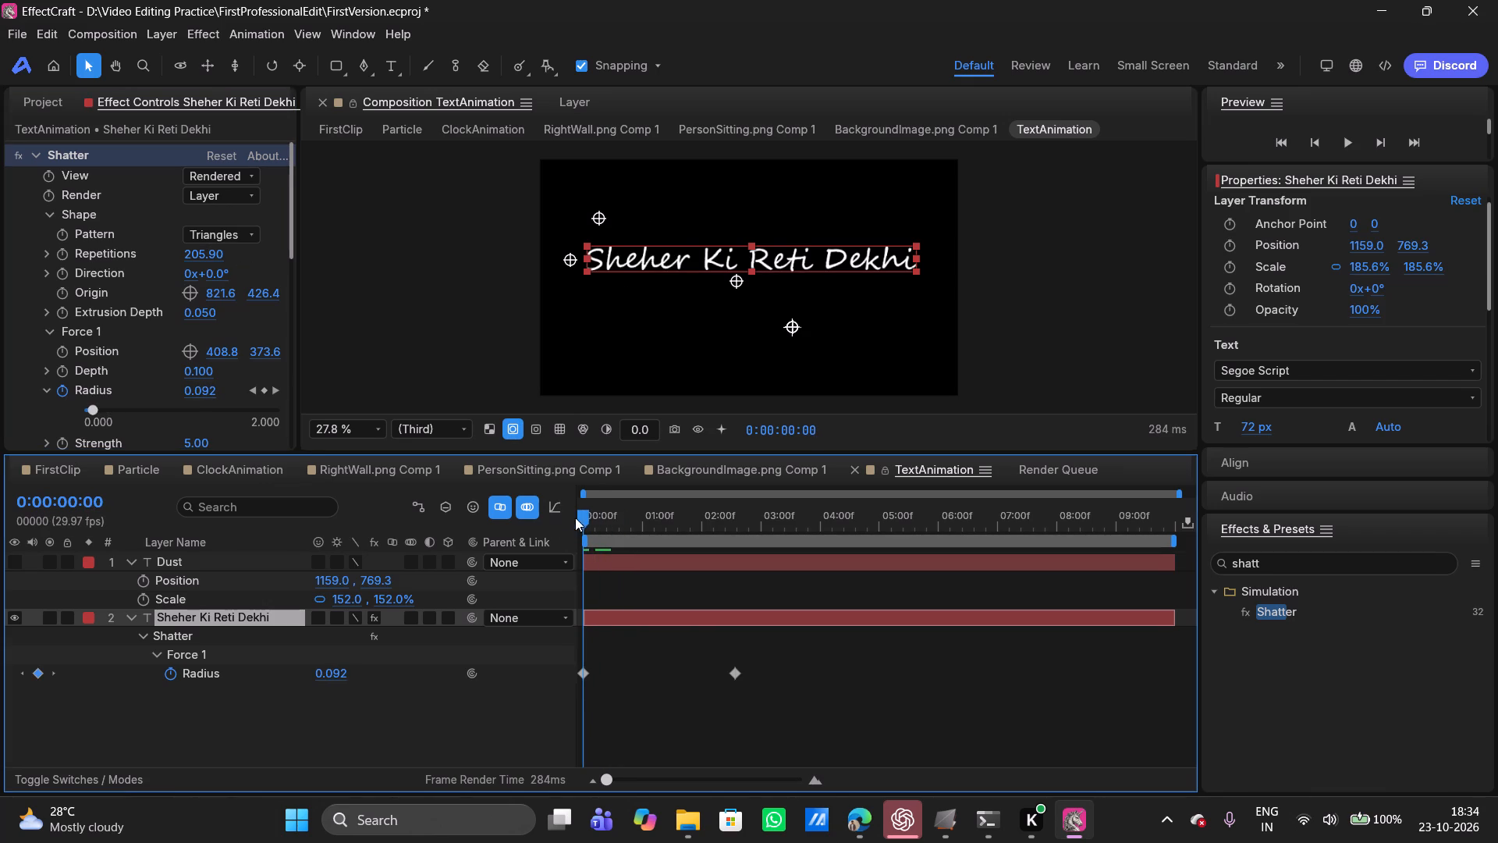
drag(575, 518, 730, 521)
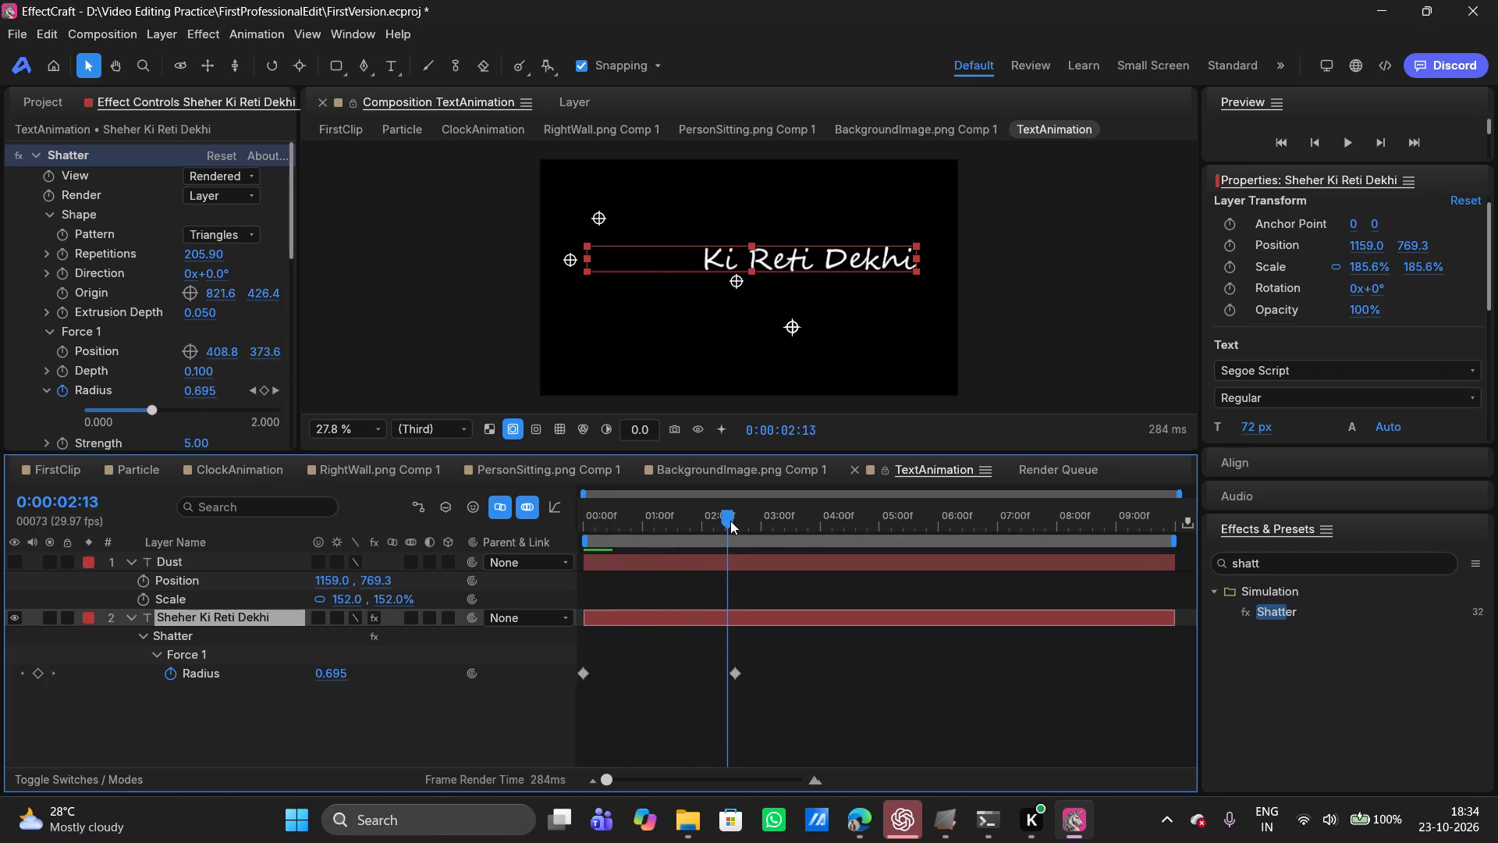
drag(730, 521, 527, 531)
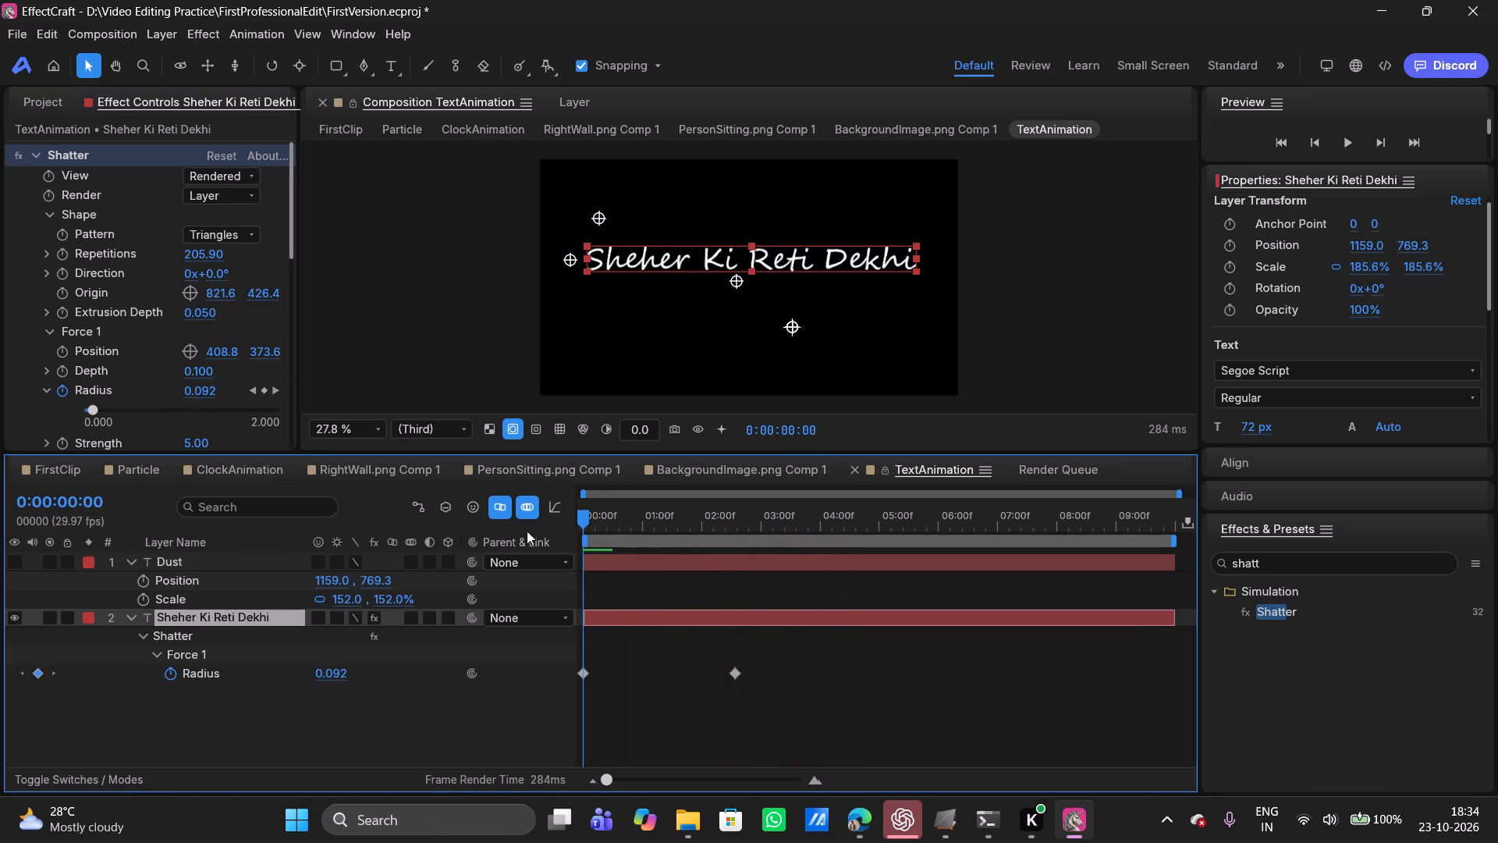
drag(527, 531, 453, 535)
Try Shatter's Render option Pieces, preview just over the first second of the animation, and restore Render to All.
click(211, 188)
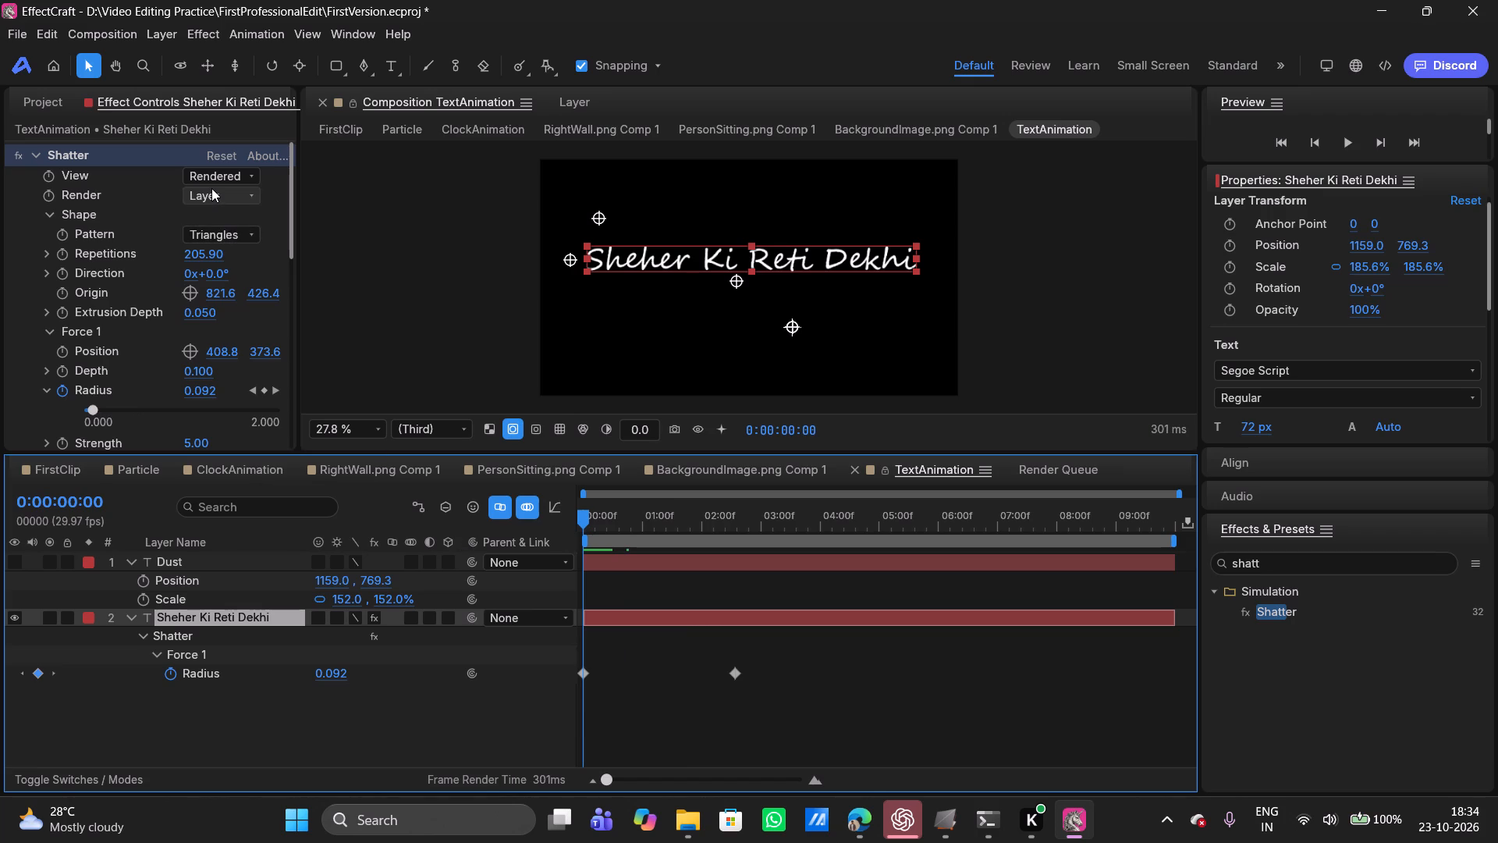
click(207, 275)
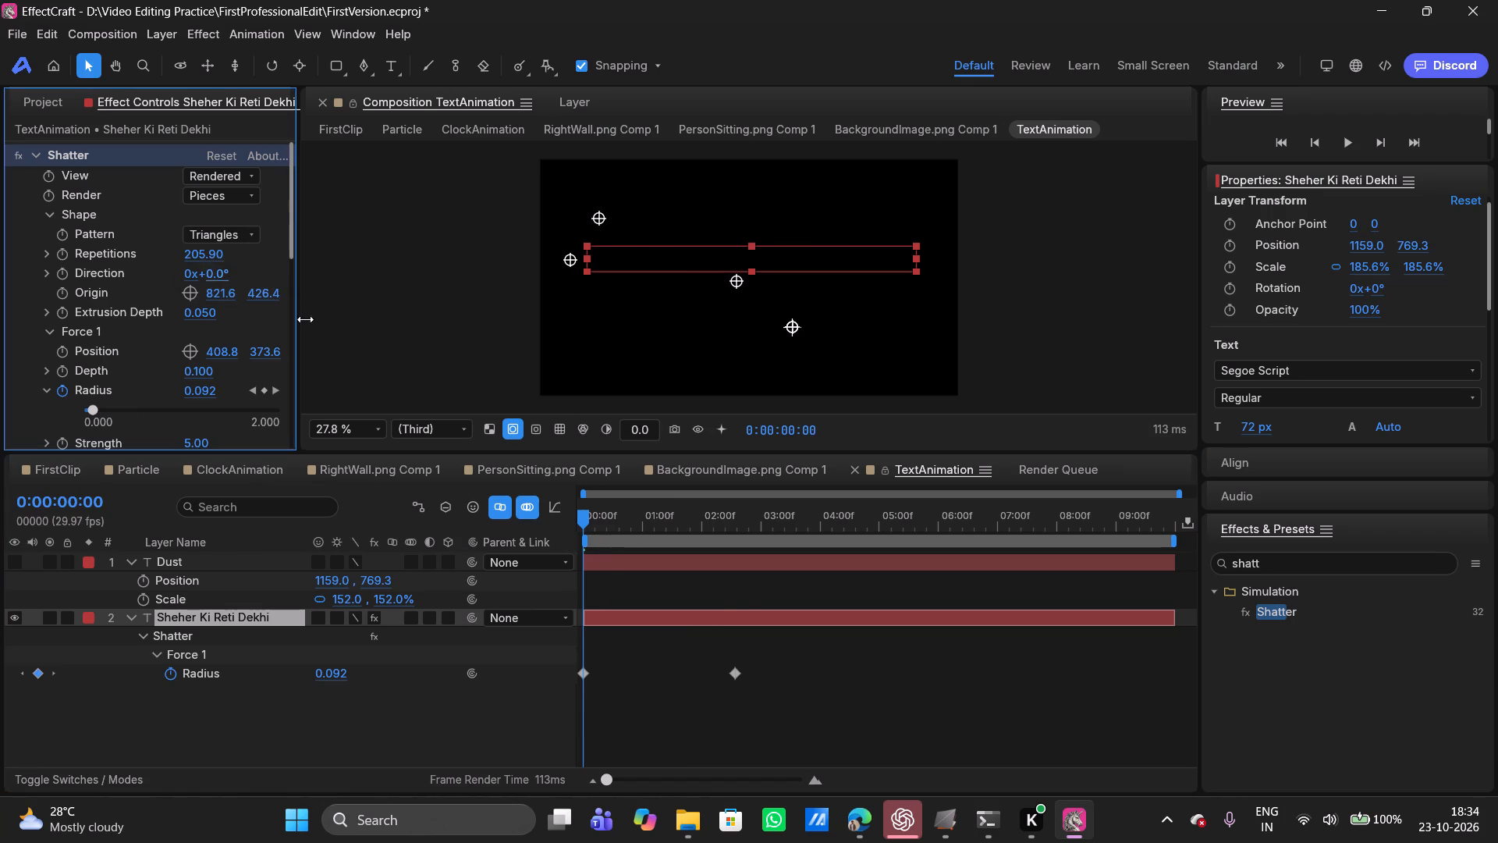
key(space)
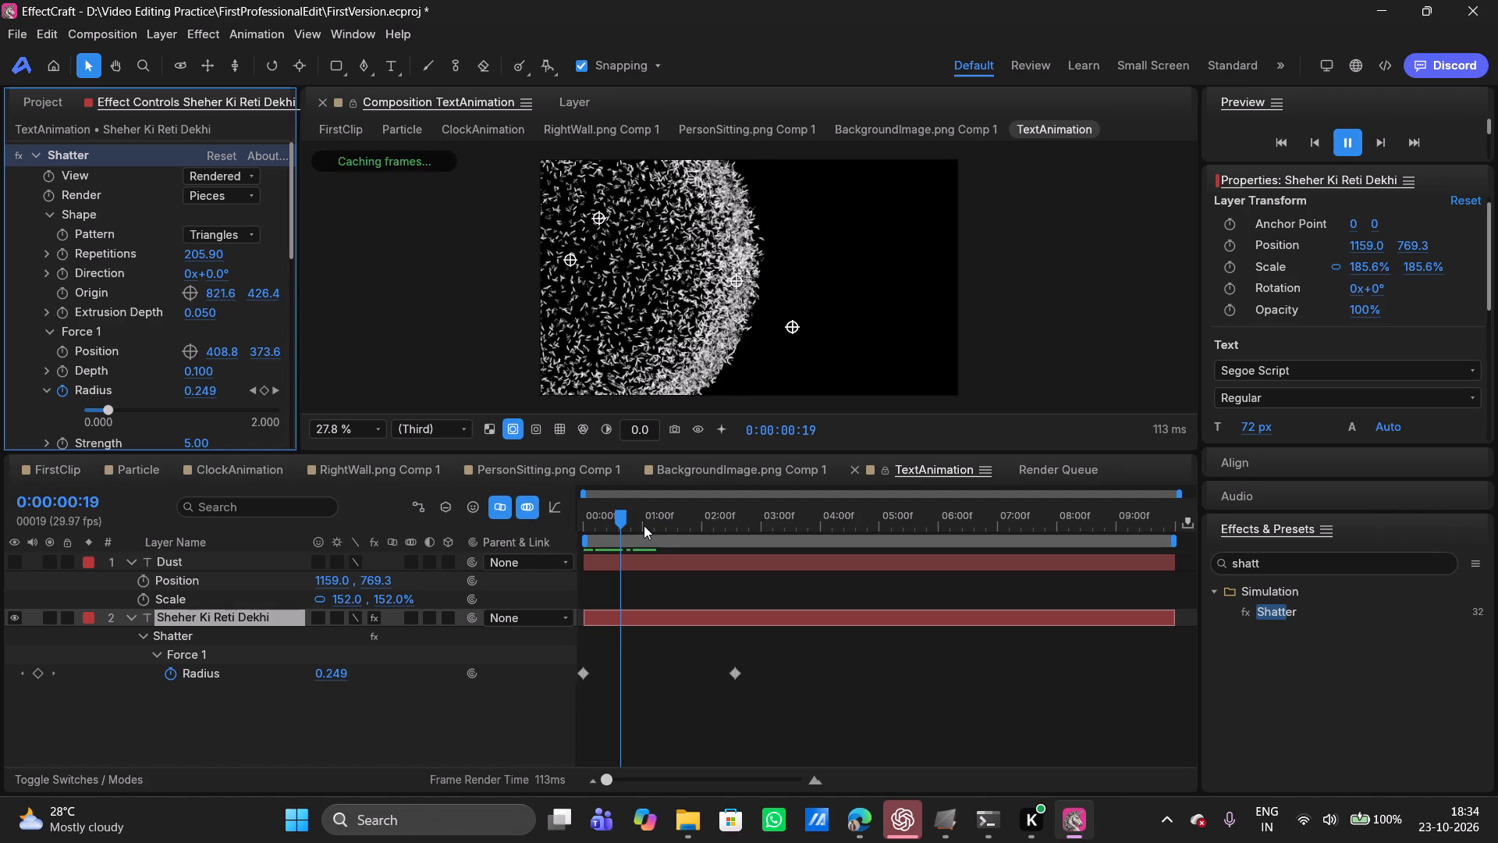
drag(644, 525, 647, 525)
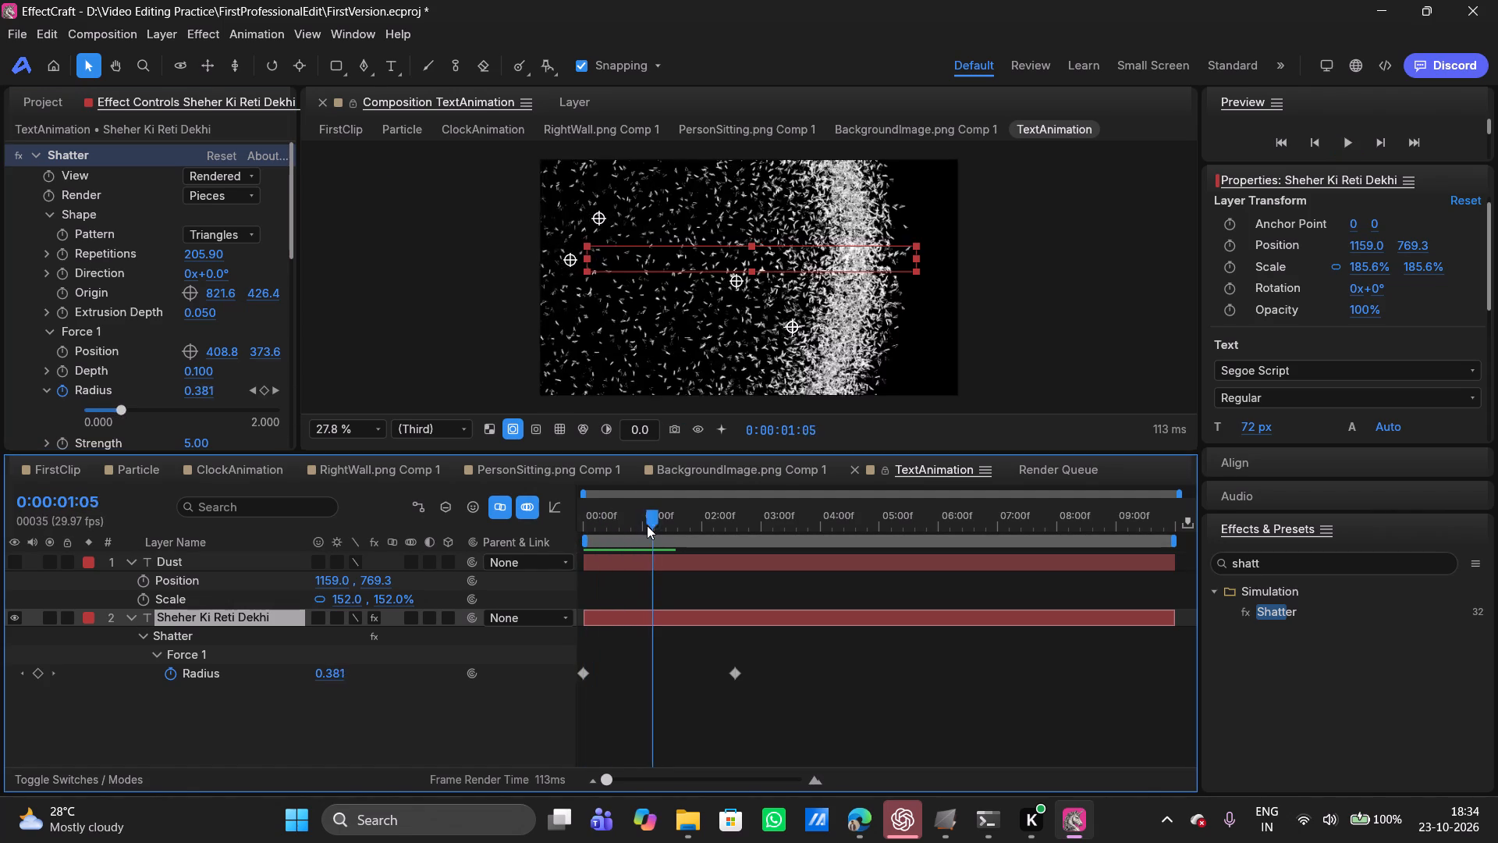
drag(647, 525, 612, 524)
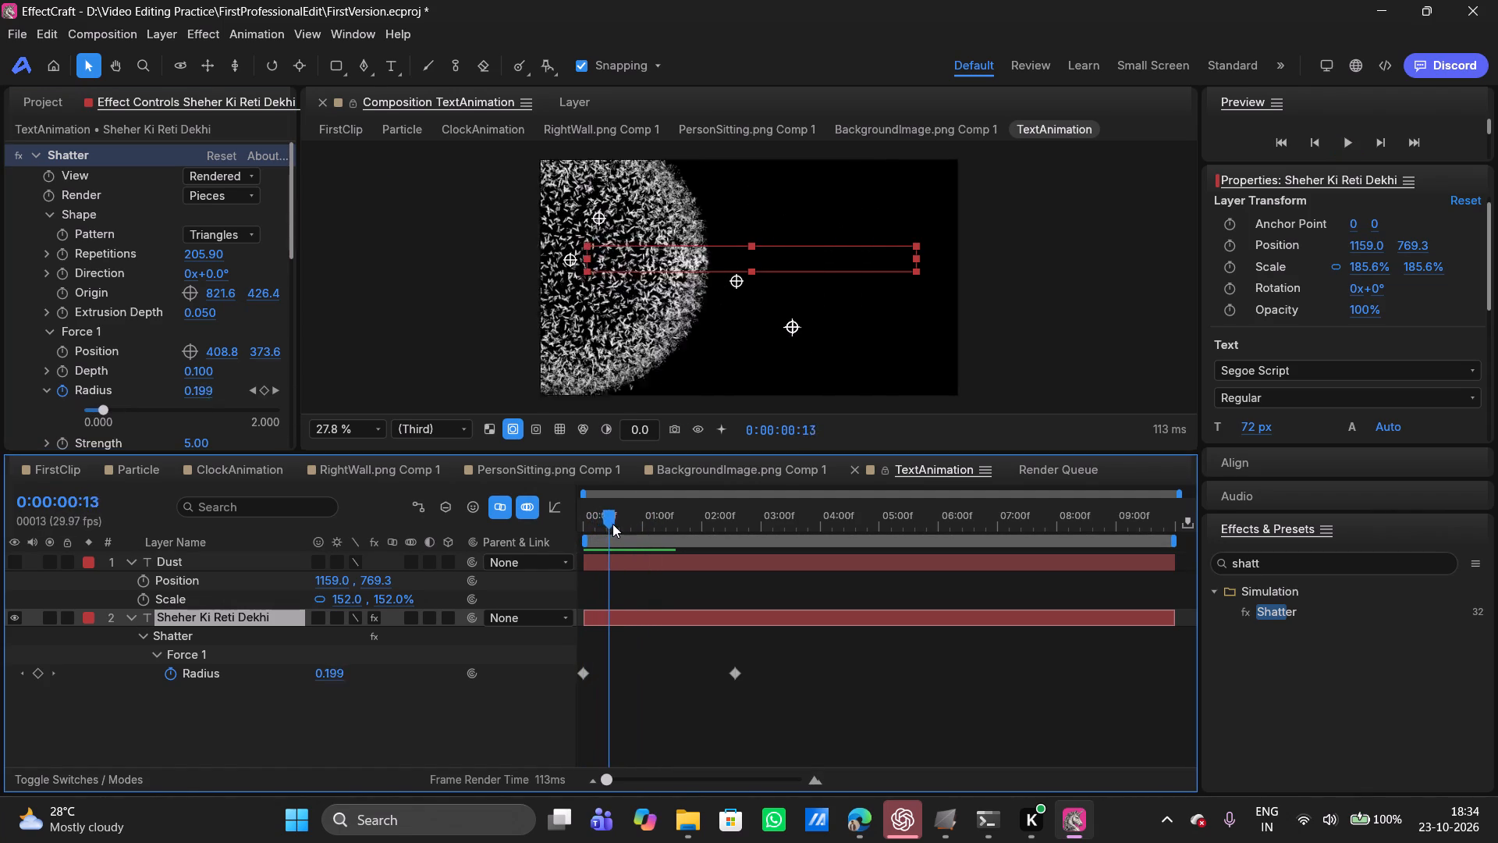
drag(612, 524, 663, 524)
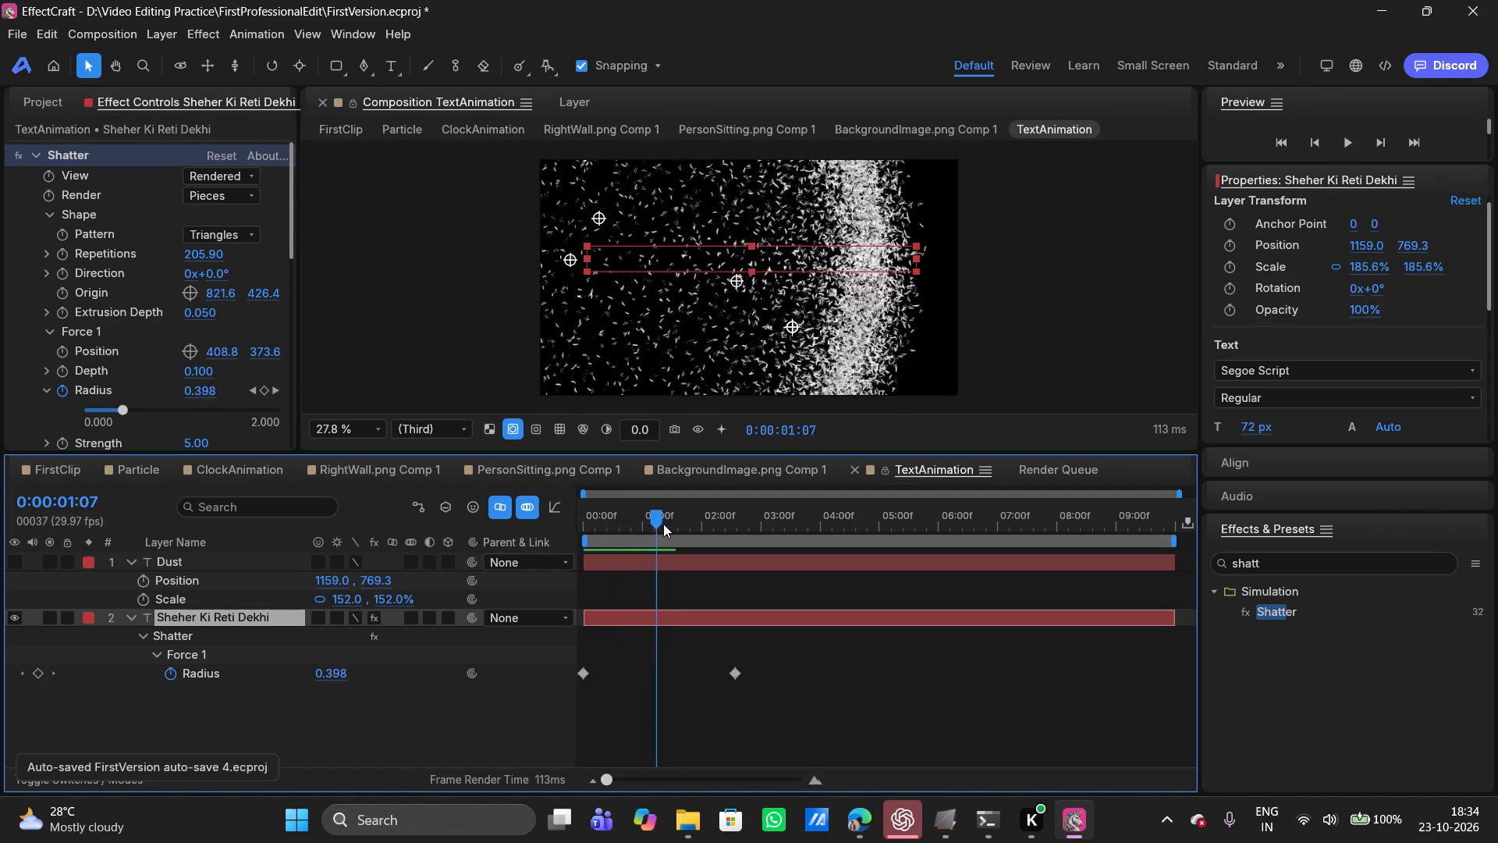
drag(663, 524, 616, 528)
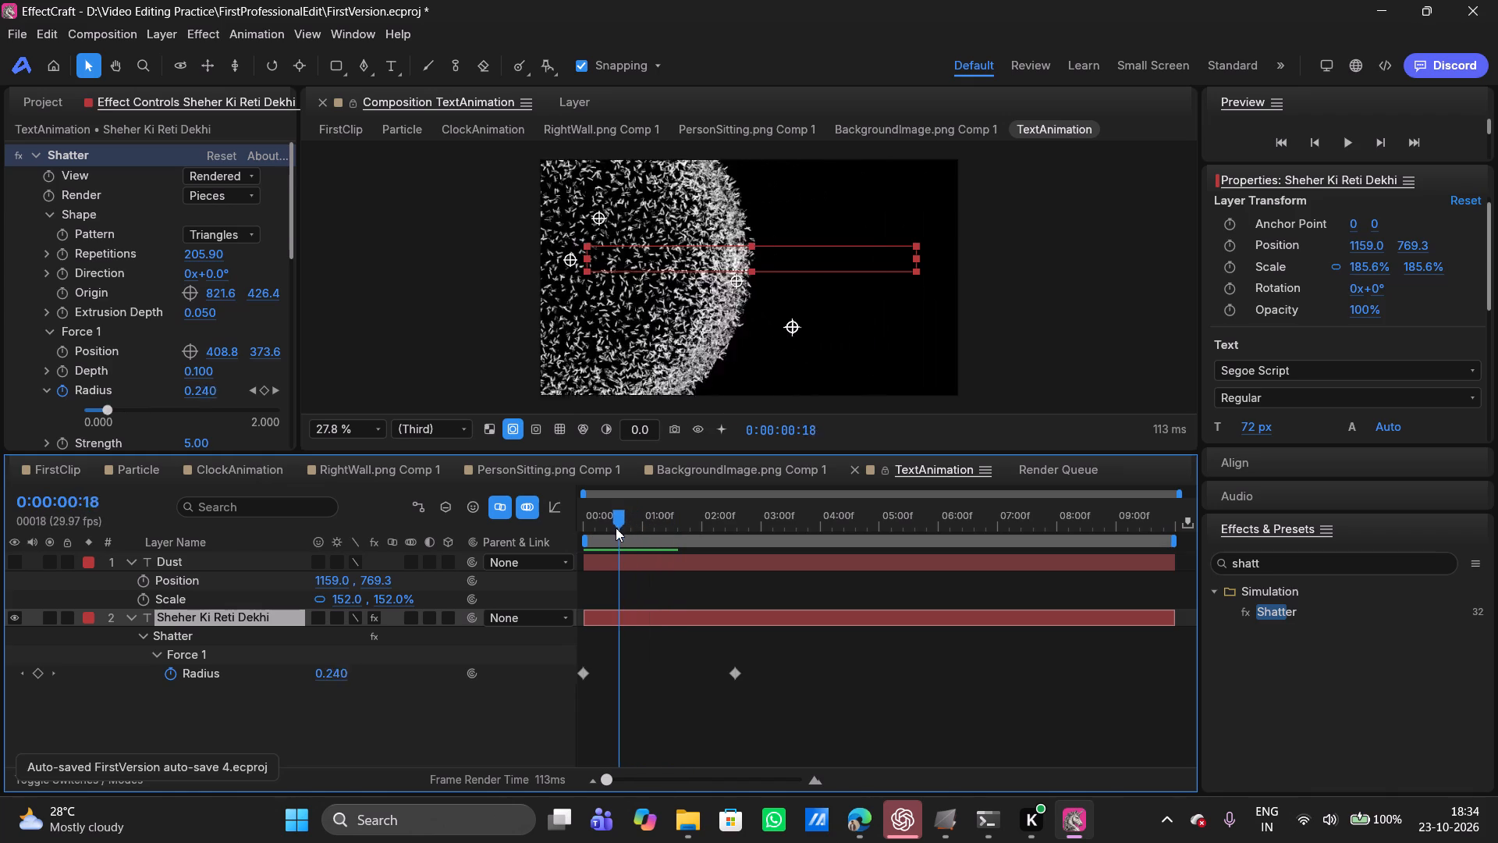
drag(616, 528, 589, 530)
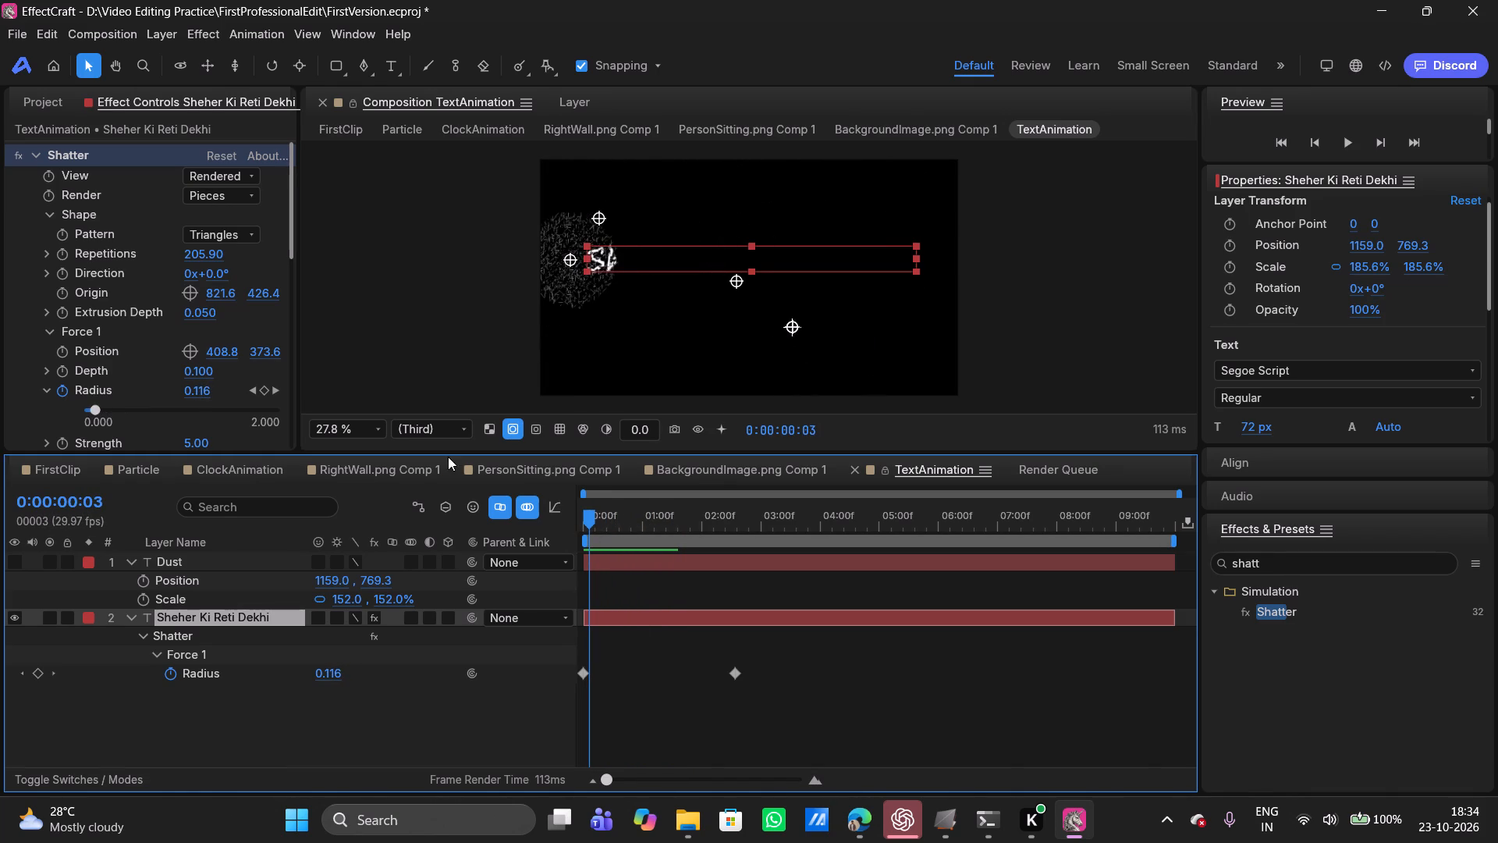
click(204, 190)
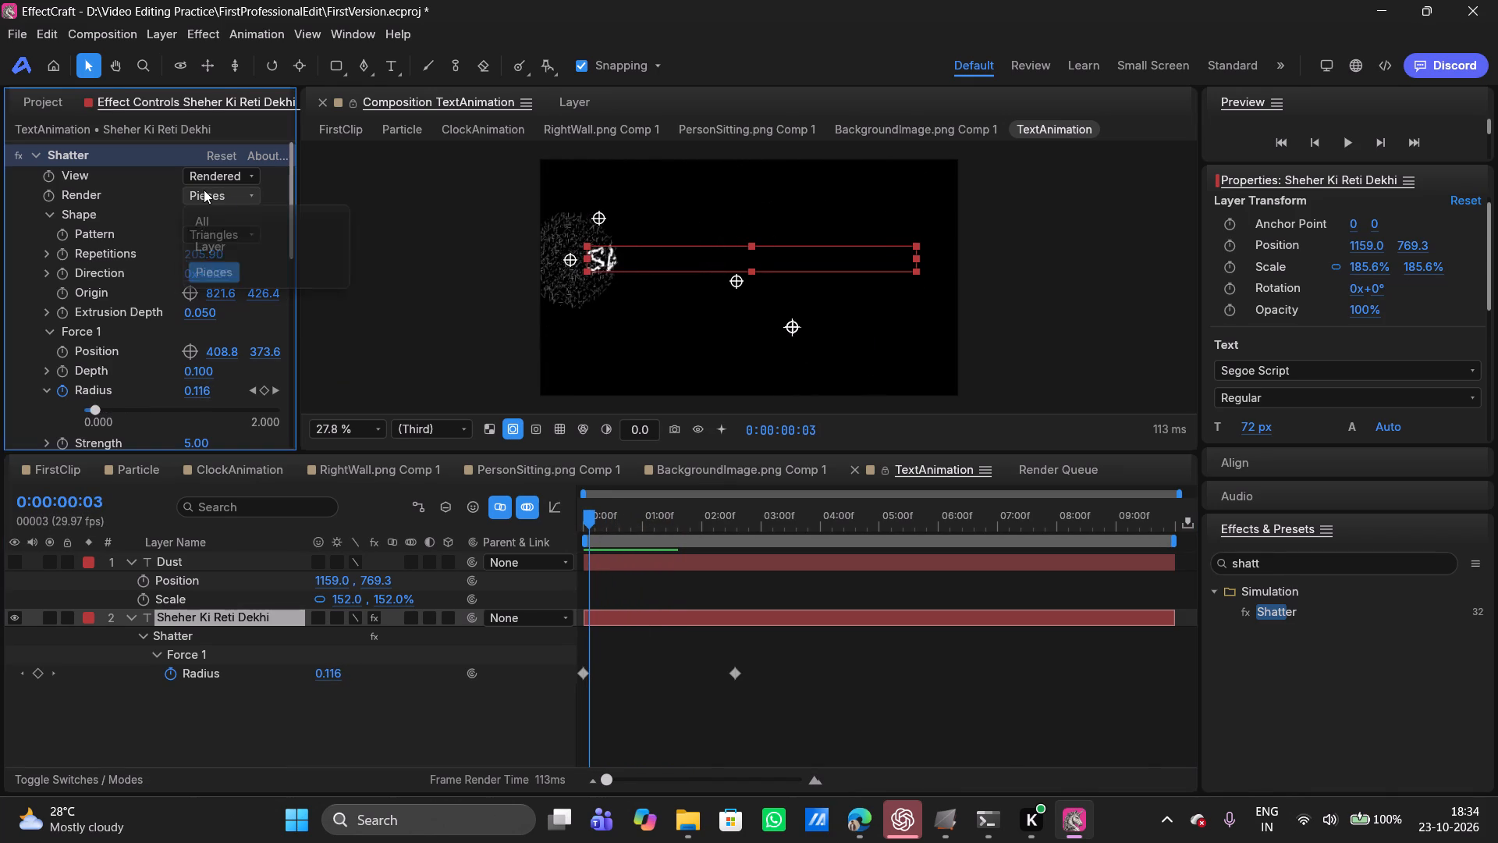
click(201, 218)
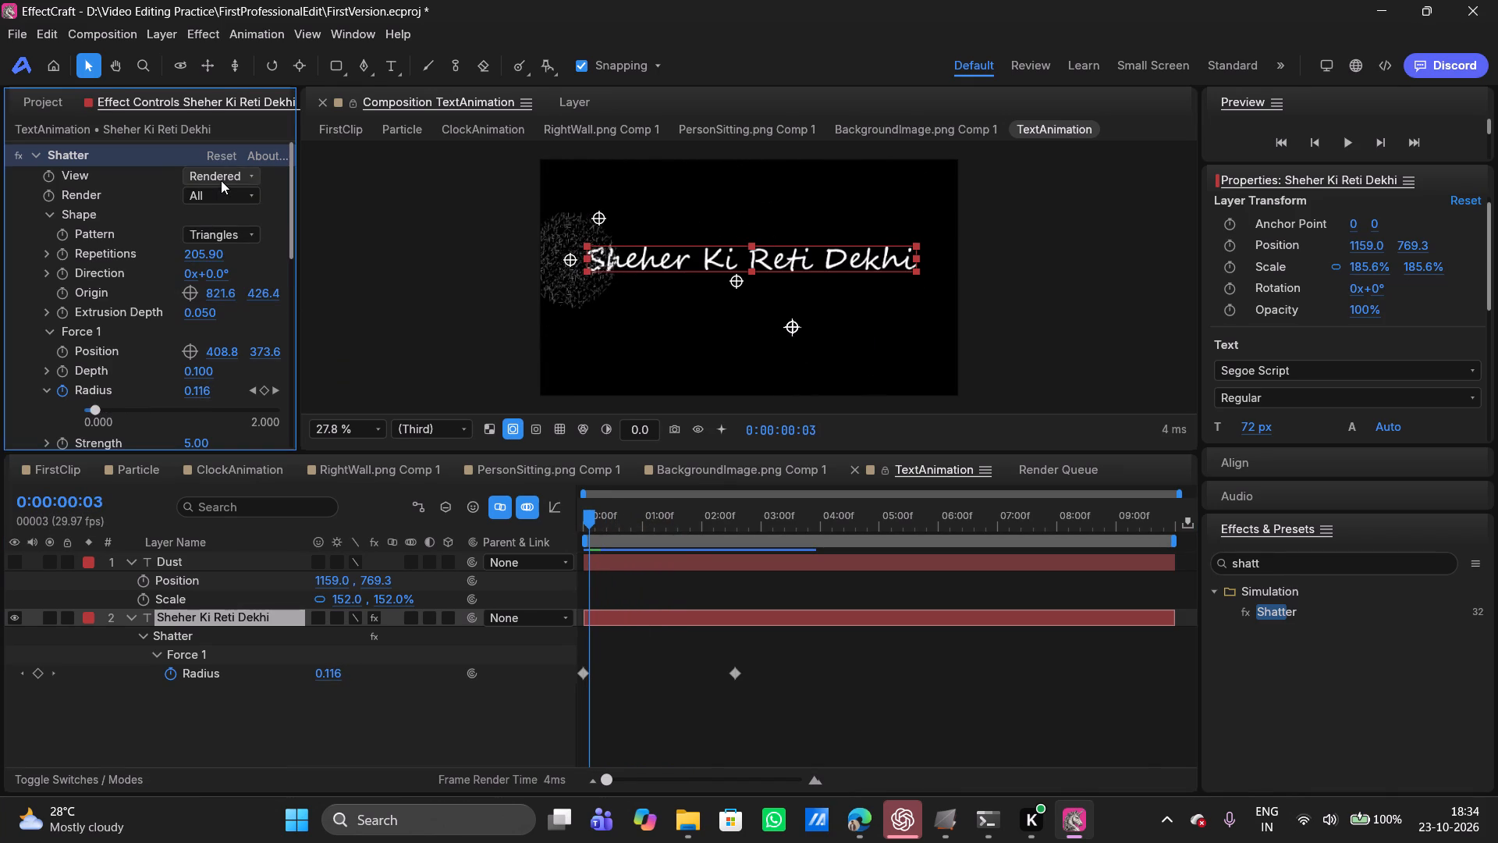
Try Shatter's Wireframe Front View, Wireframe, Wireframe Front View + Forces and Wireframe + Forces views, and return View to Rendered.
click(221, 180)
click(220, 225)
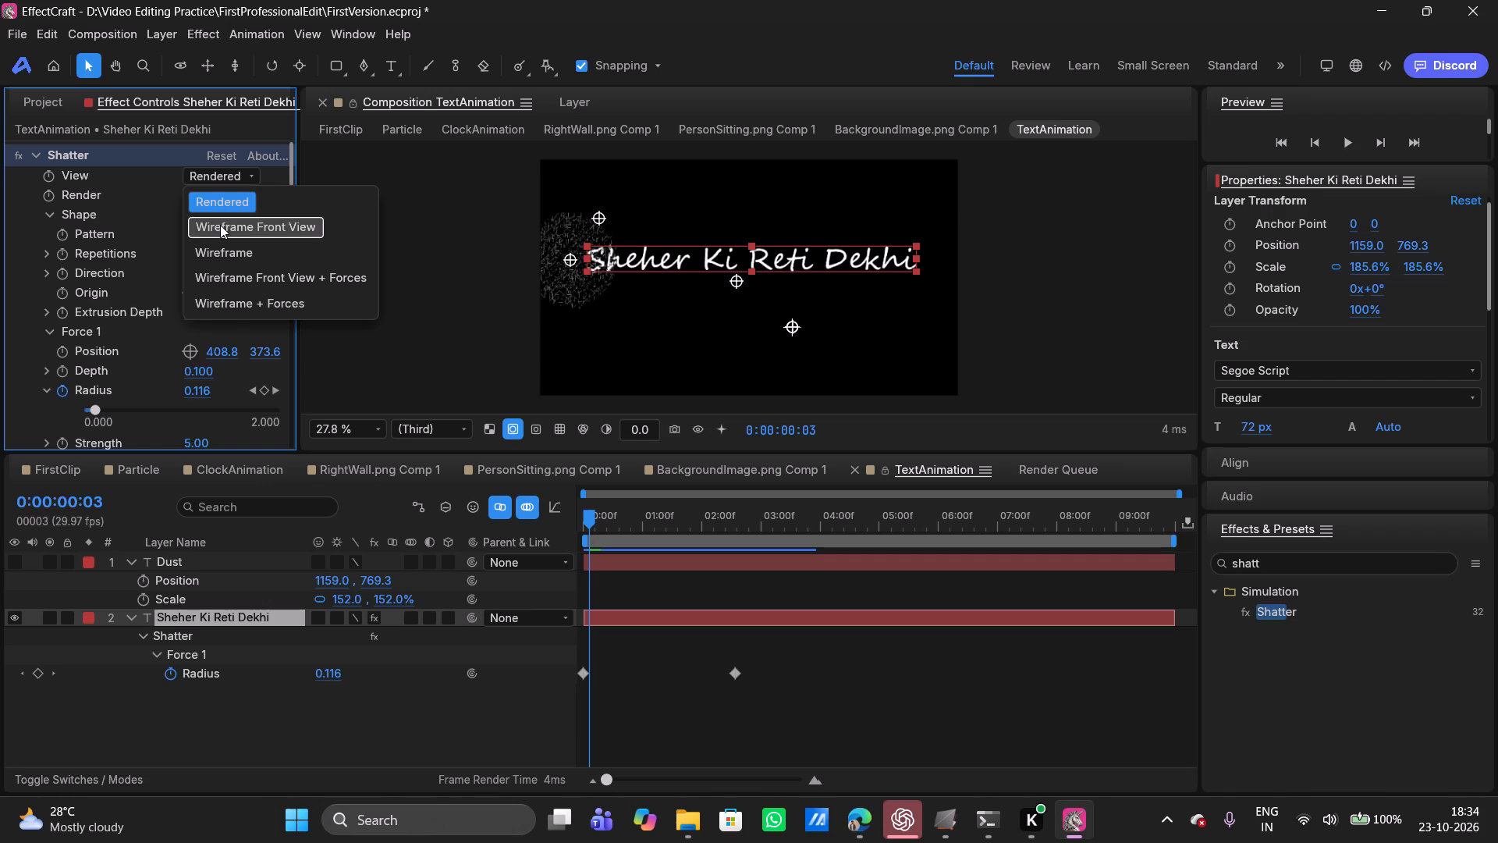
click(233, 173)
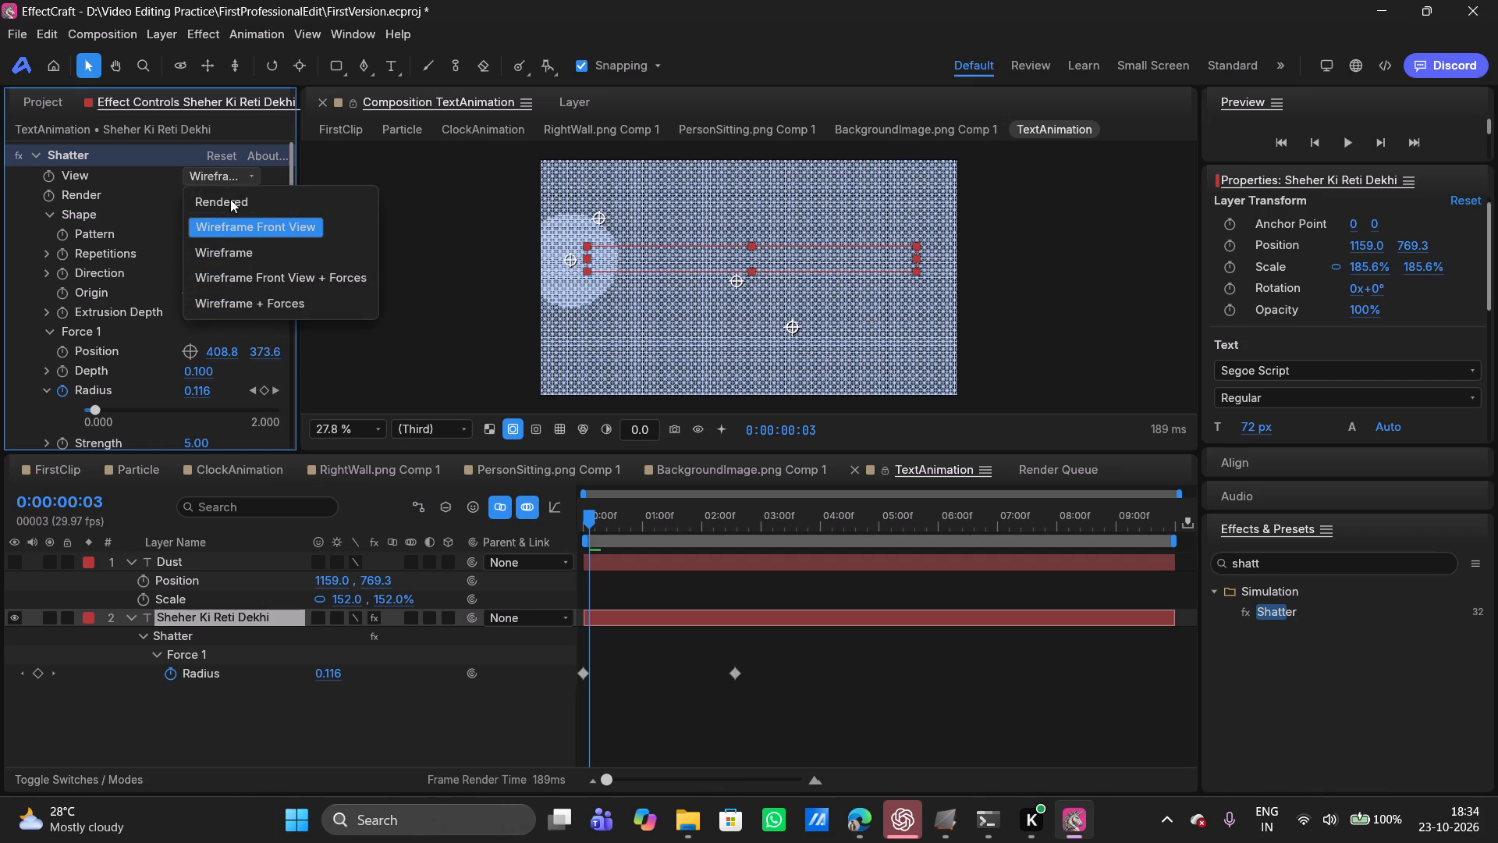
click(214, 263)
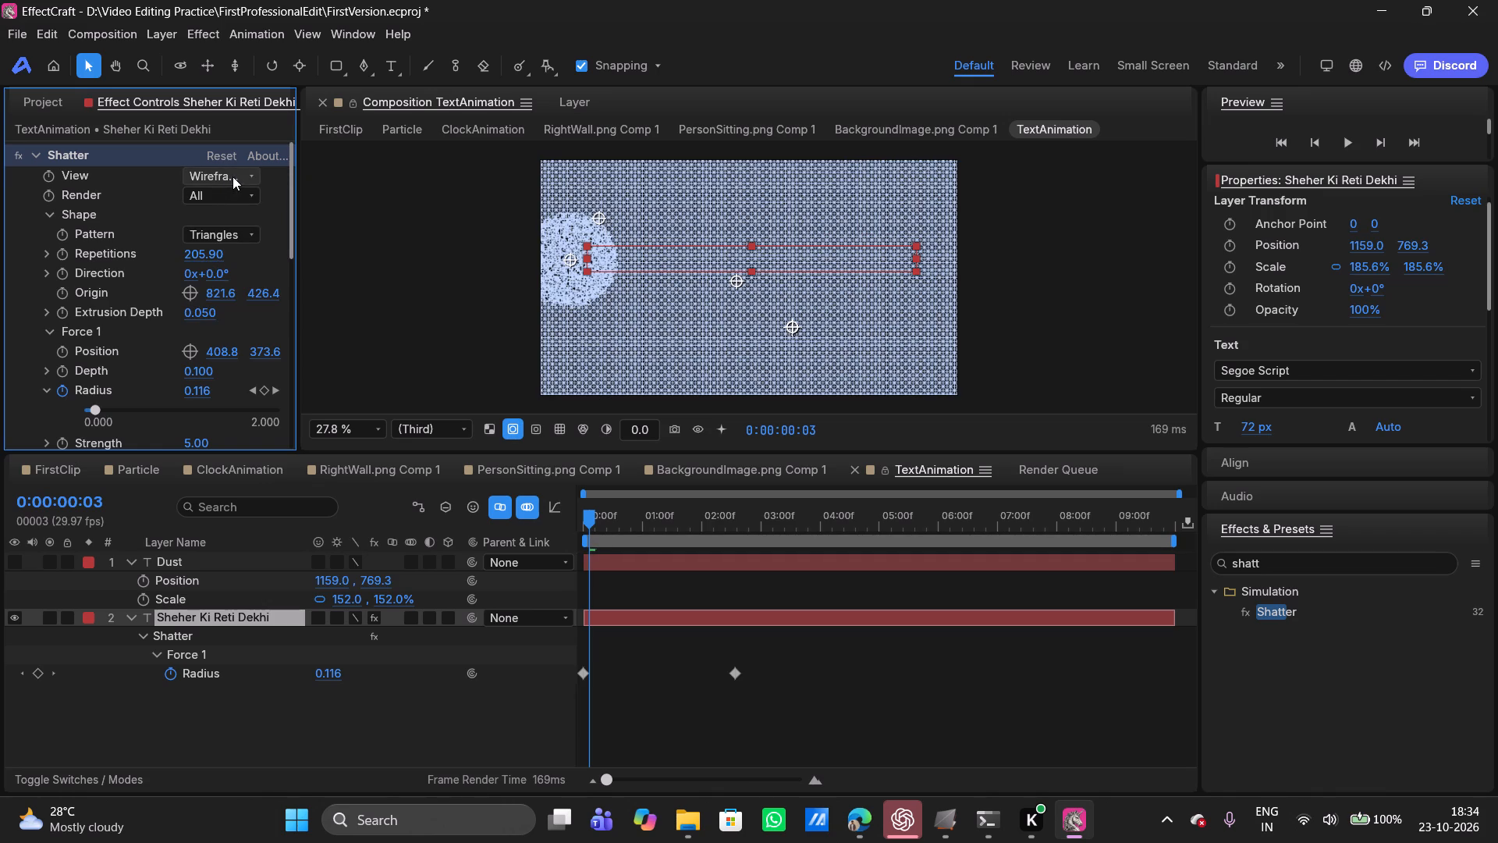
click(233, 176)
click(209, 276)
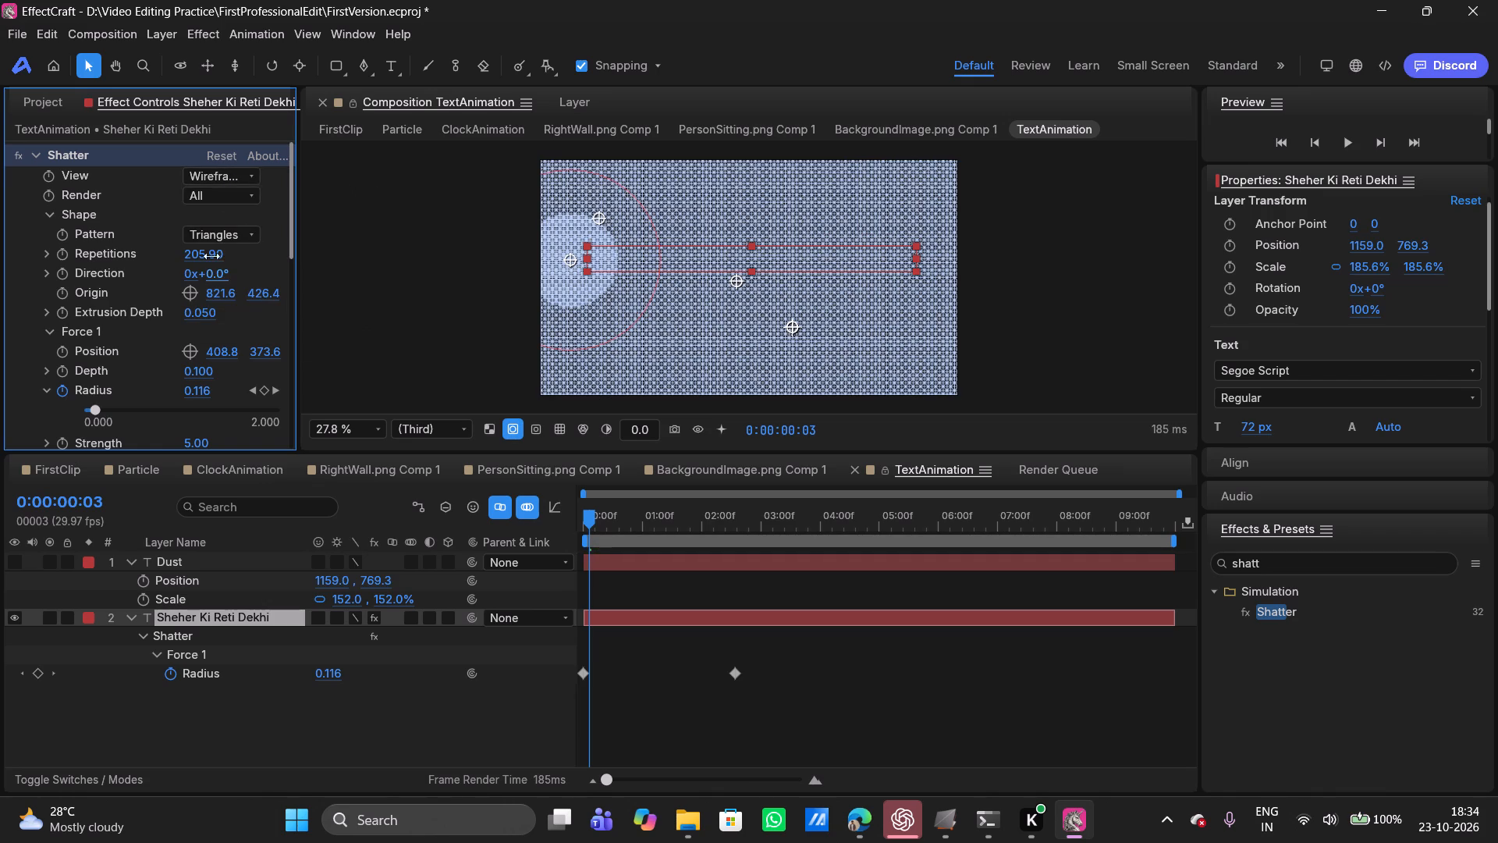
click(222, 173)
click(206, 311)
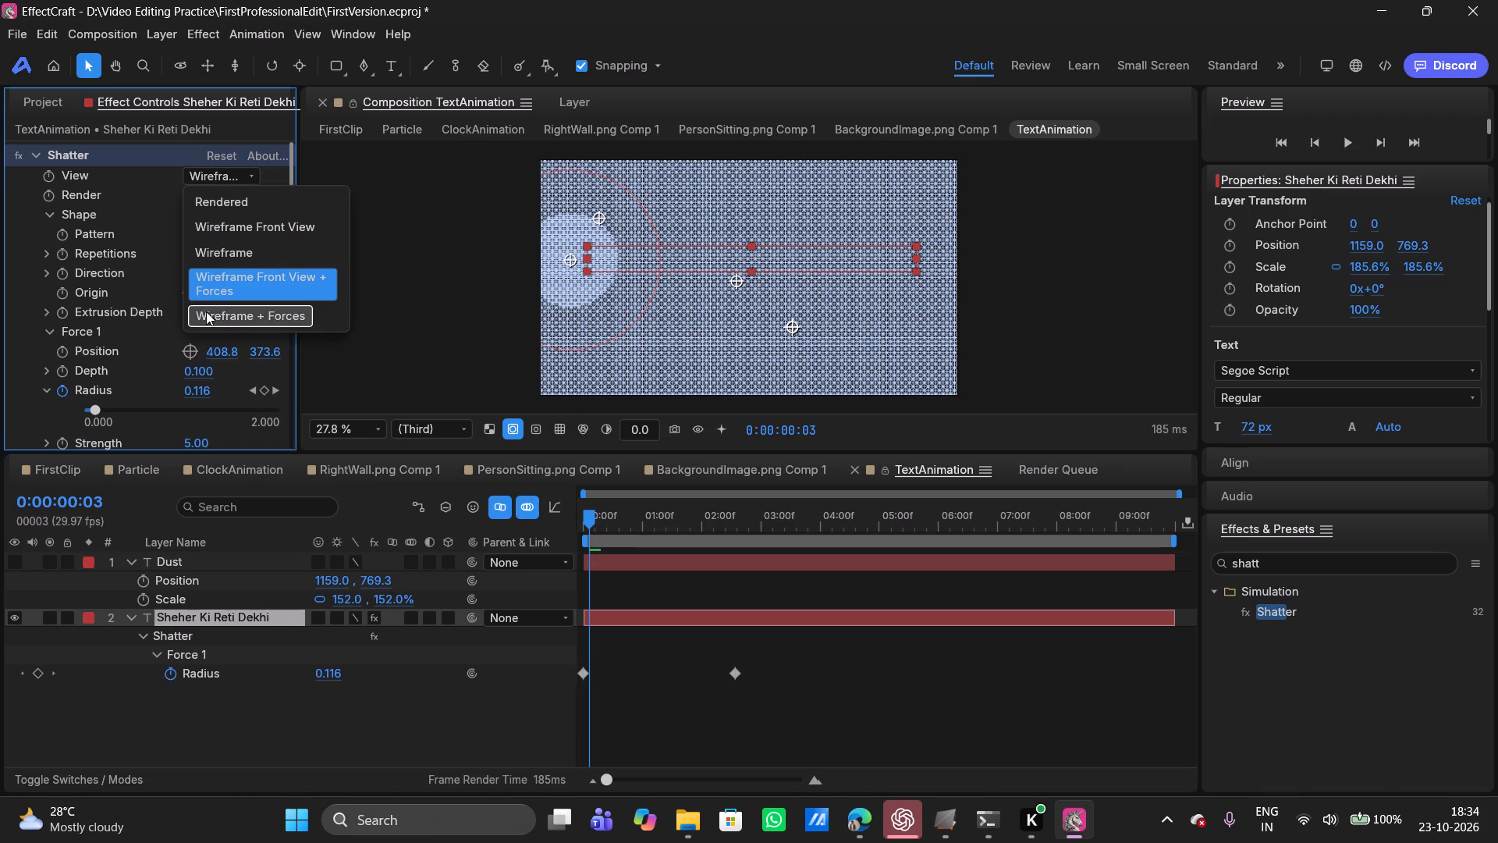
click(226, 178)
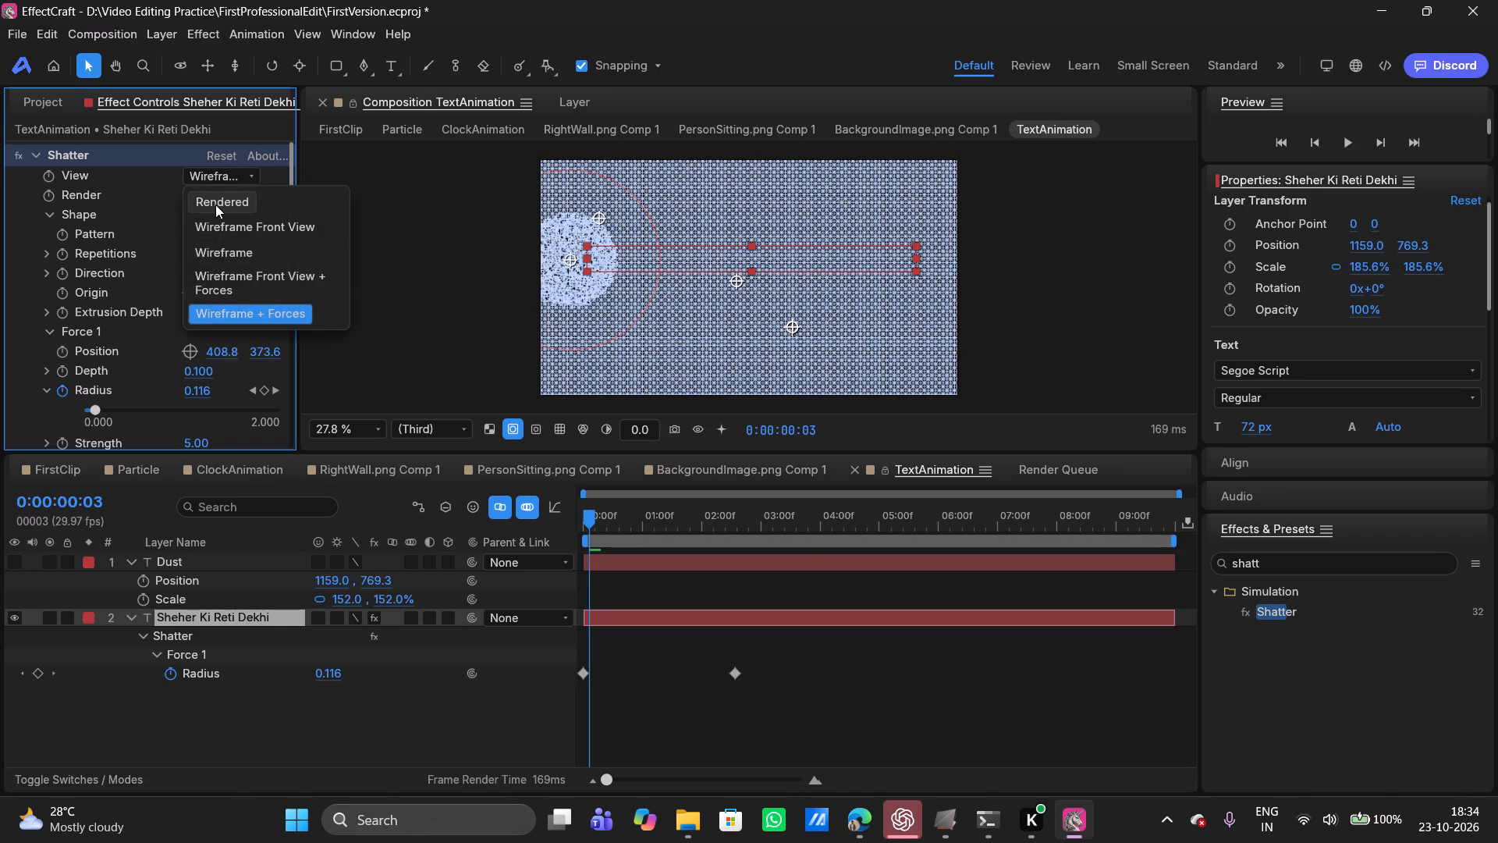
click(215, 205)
Preview the rendered Shatter animation on Sheher Ki Reti Dekhi, replaying it from the first frame.
key(space)
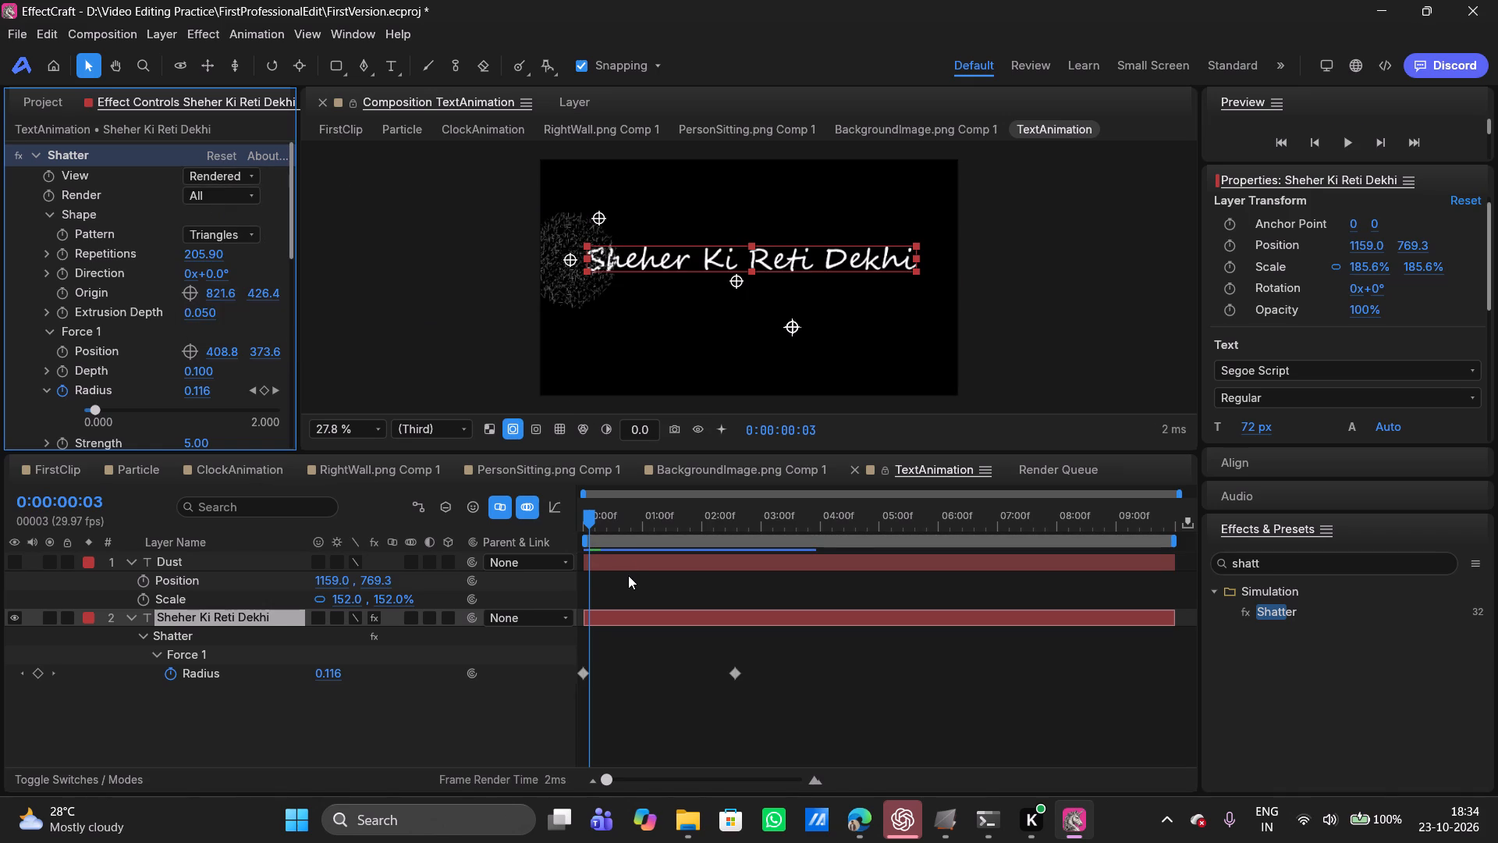
drag(693, 527, 563, 521)
key(space)
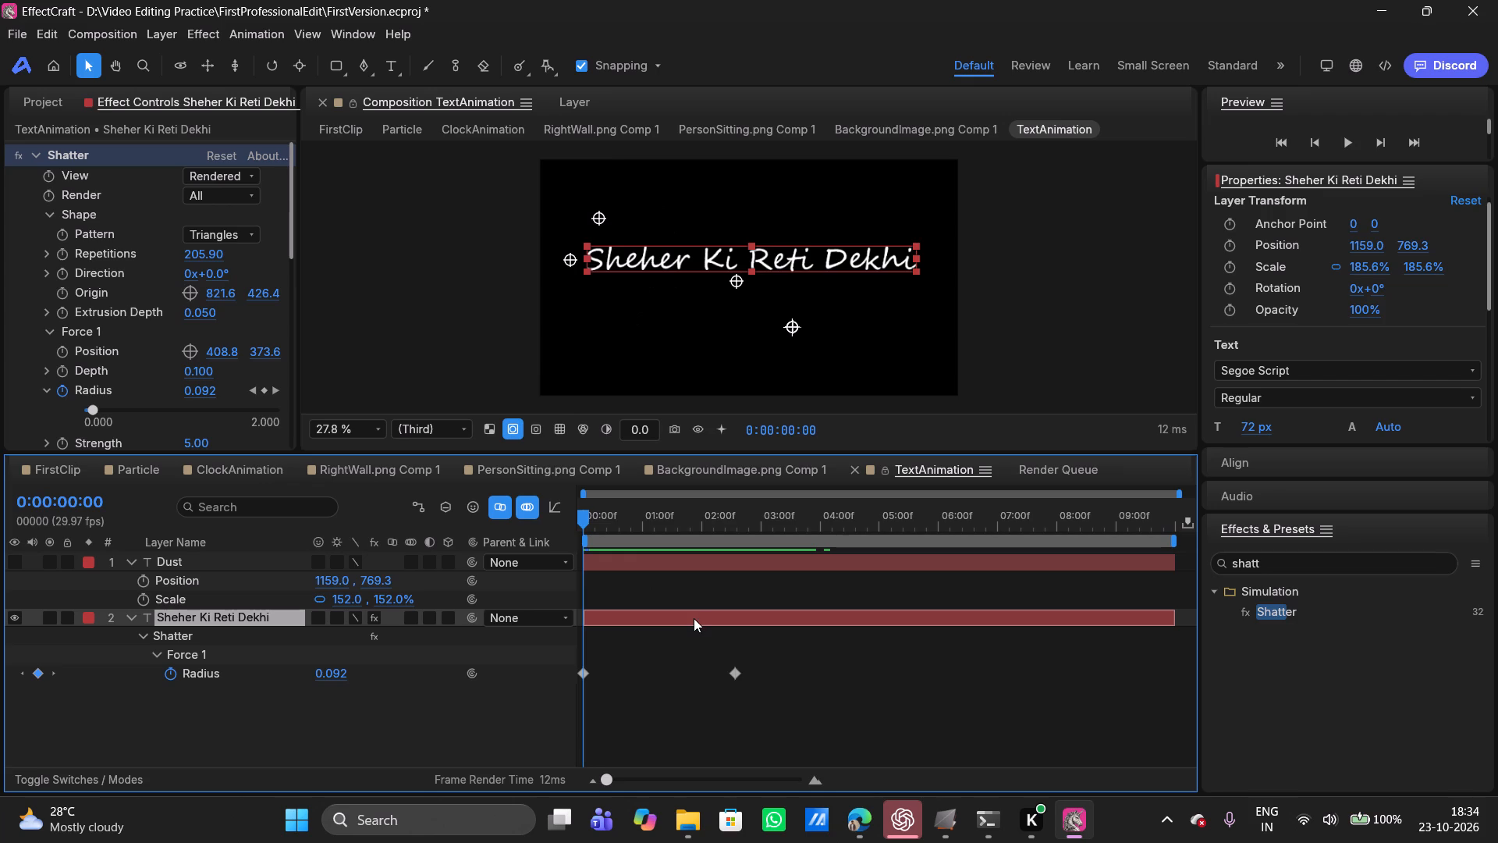
key(space)
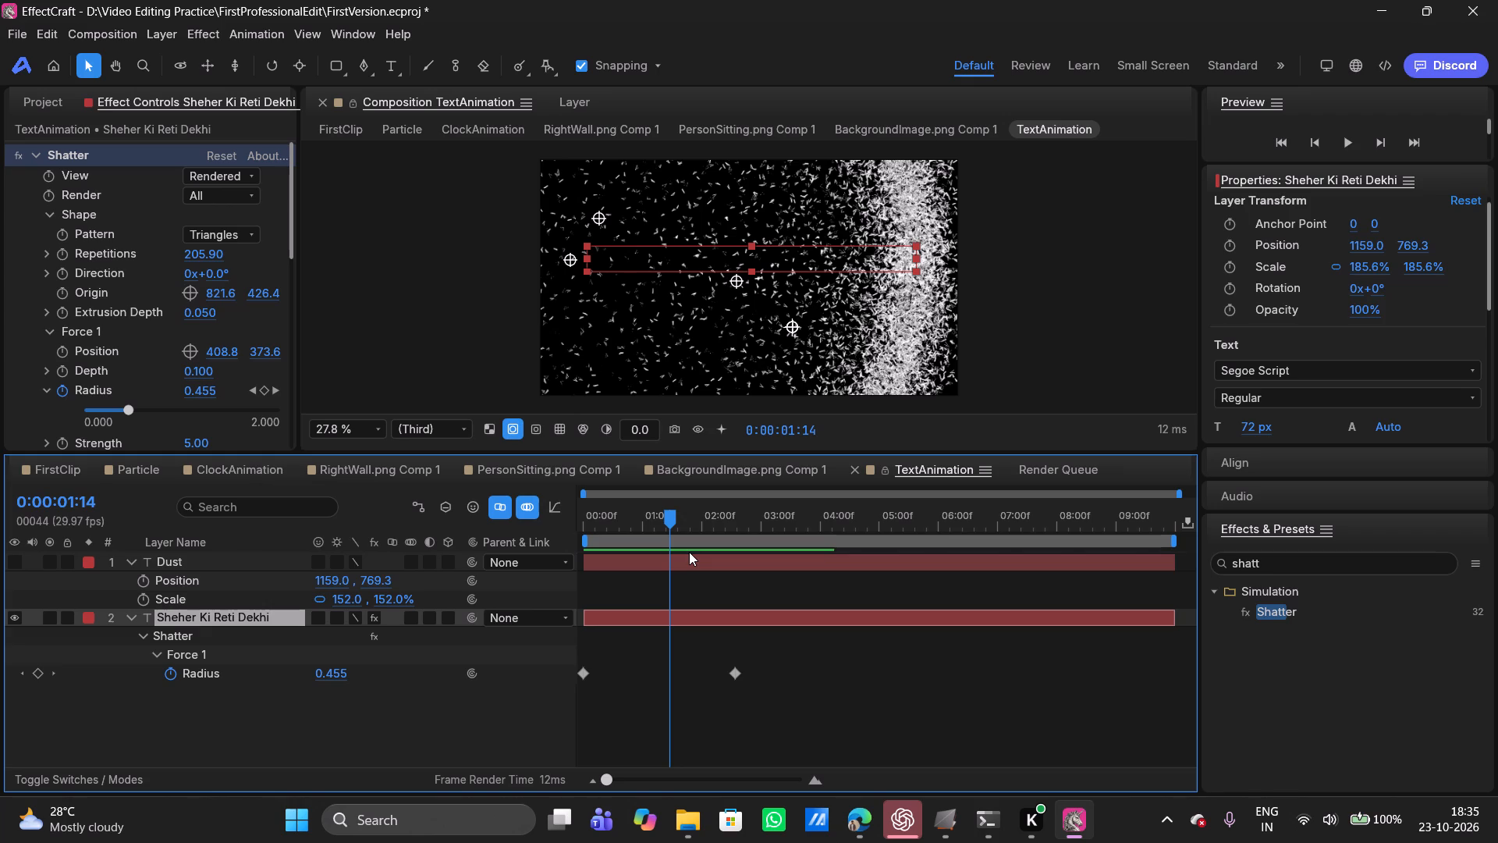
Delete the Dust text layer from the TextAnimation composition.
click(246, 557)
key(Delete)
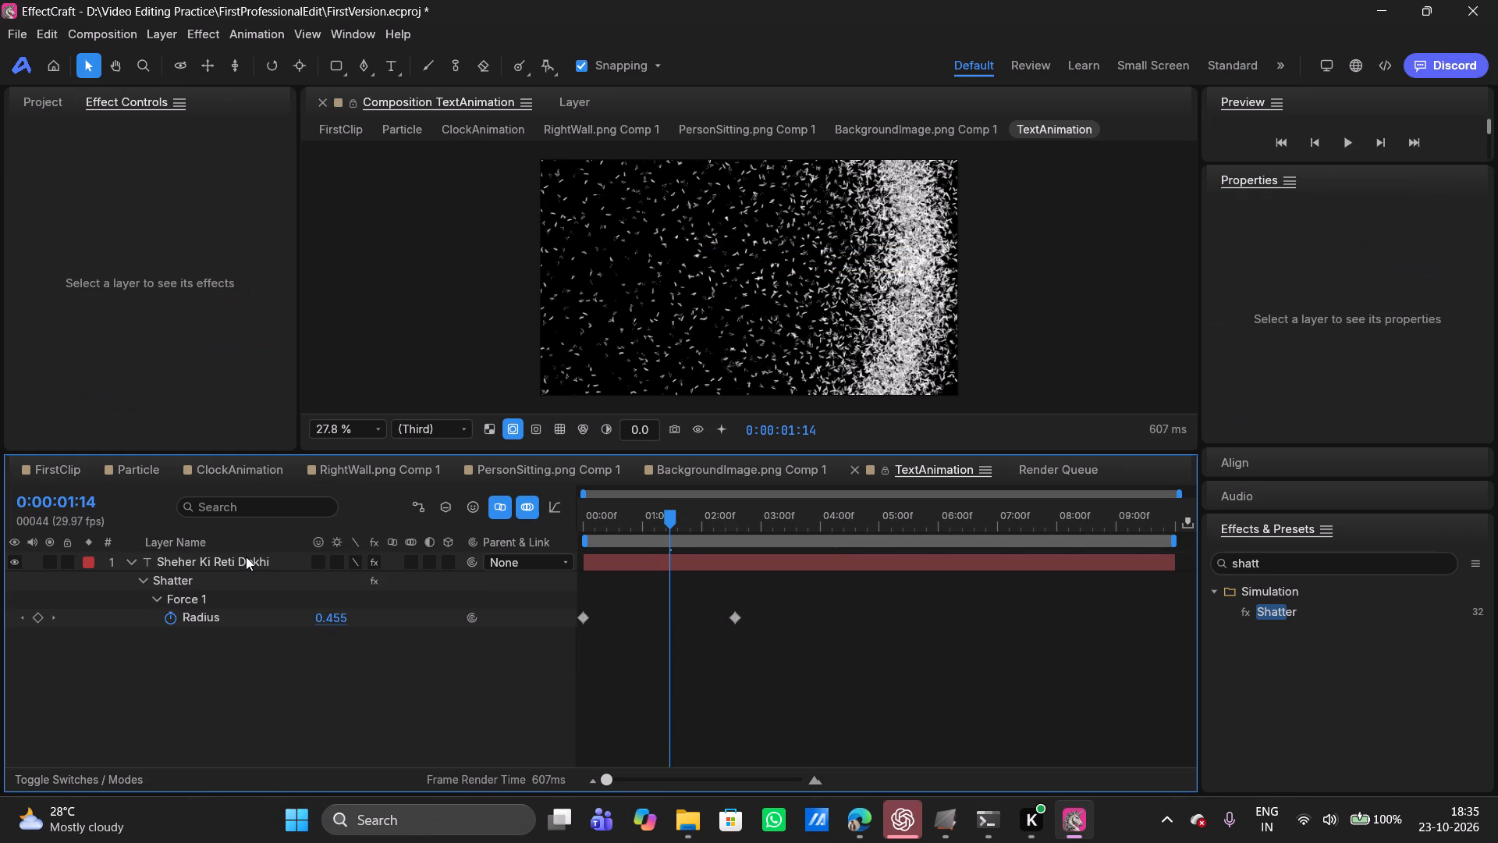
At the first frame, move Shatter's Force 1 Position on Sheher Ki Reti Dekhi to about 399.4, 371.4, just before the text's start.
click(620, 565)
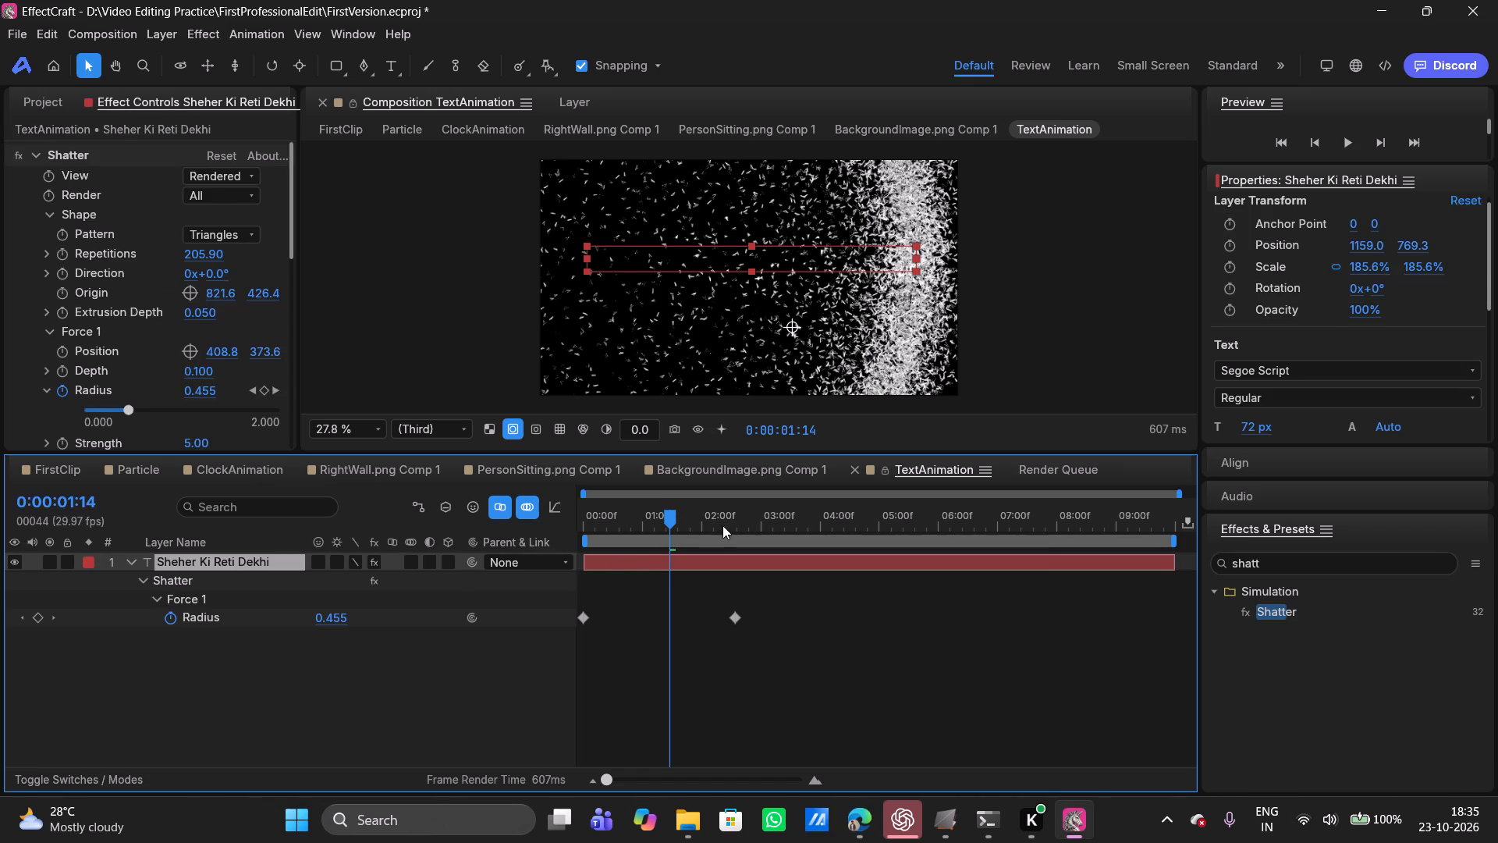
drag(678, 519, 565, 517)
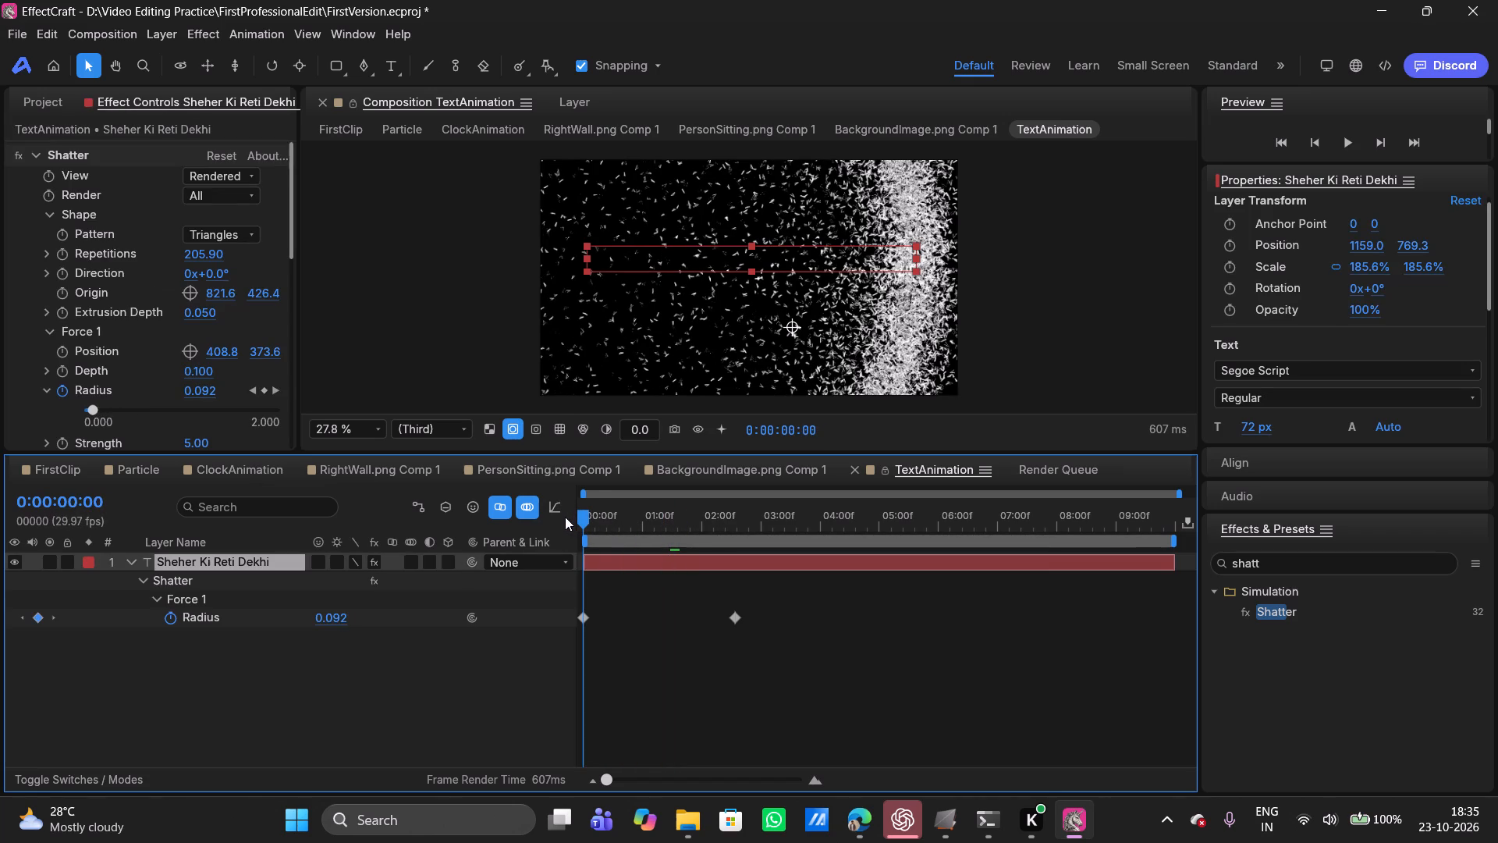
click(193, 579)
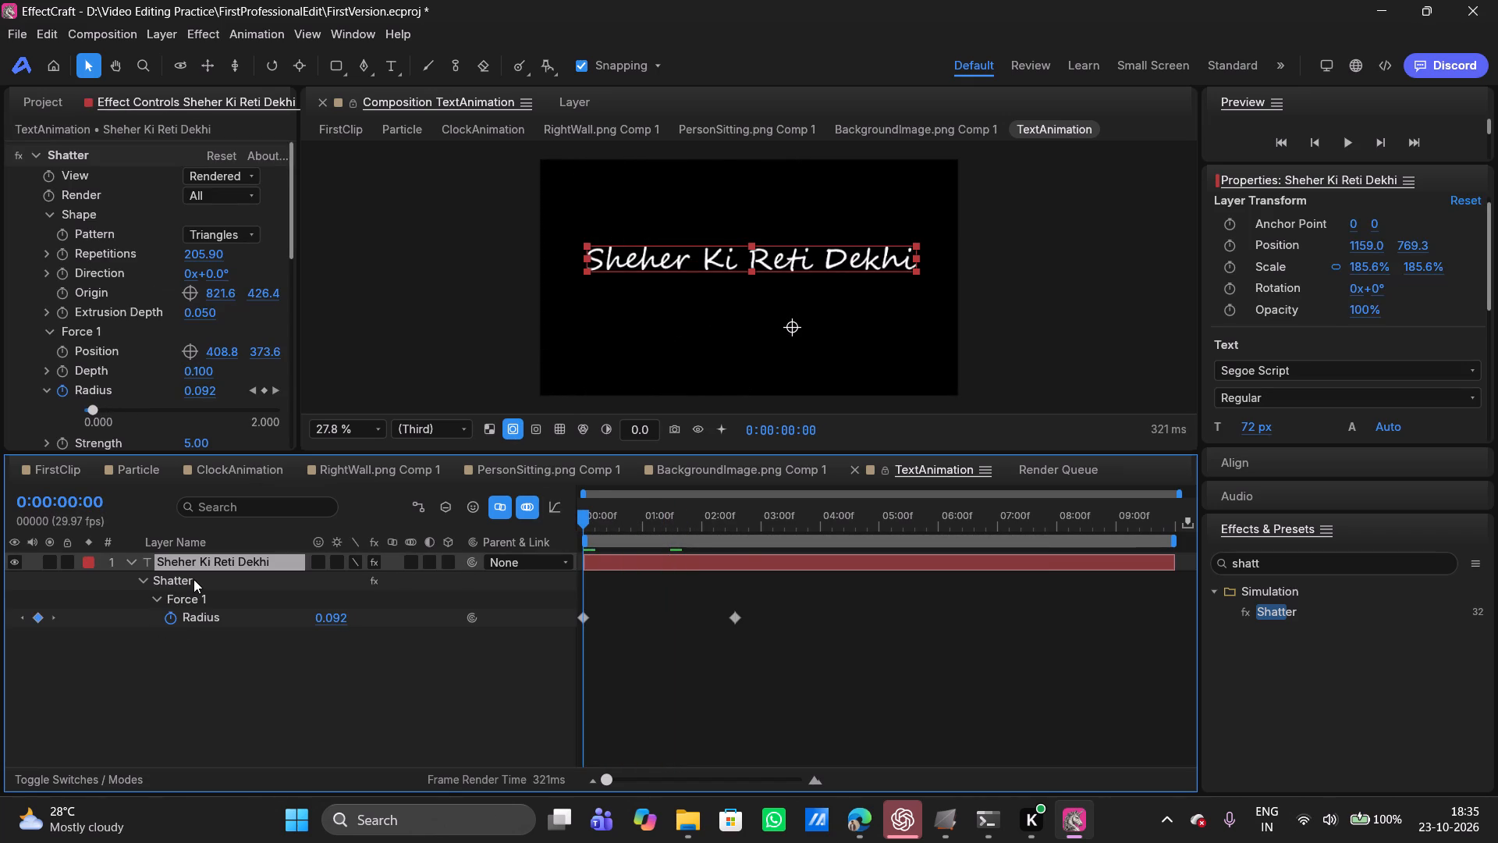
click(146, 578)
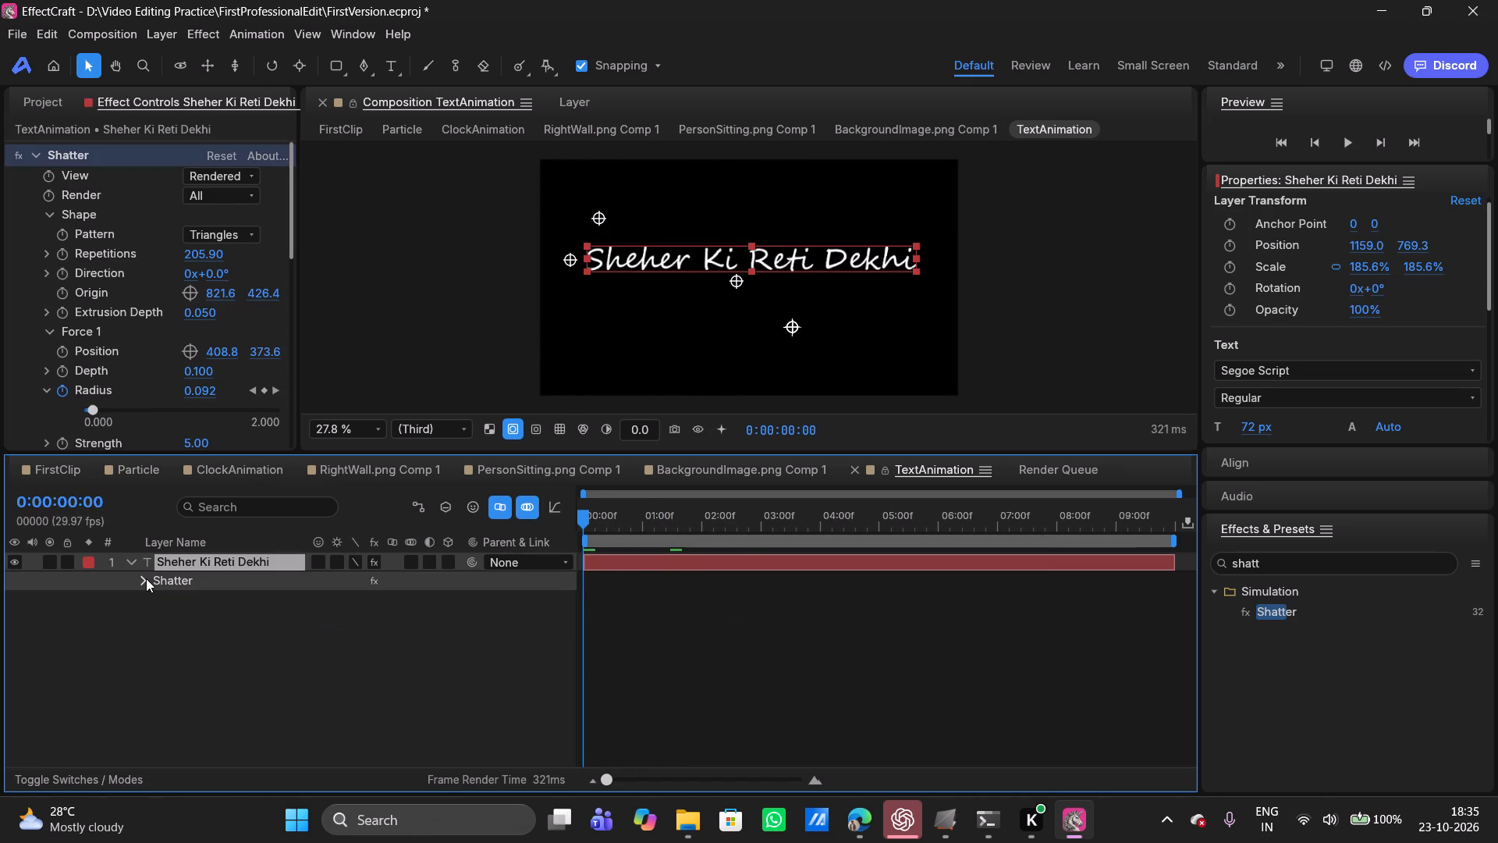
click(570, 260)
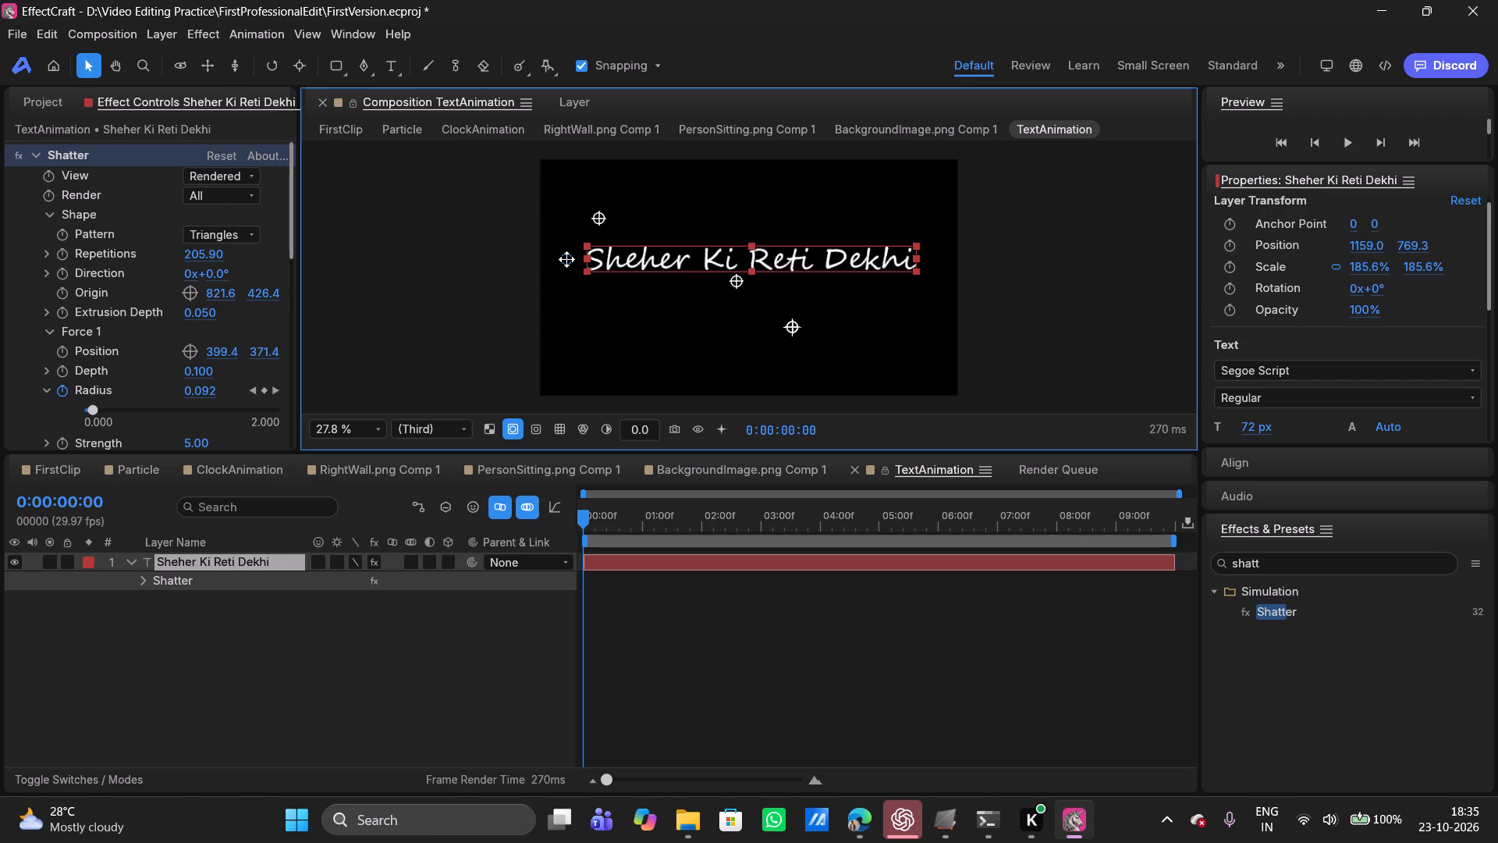
Move Shatter's other force Position point from above the text's first letters to just below the composition frame's bottom edge.
drag(602, 218, 612, 233)
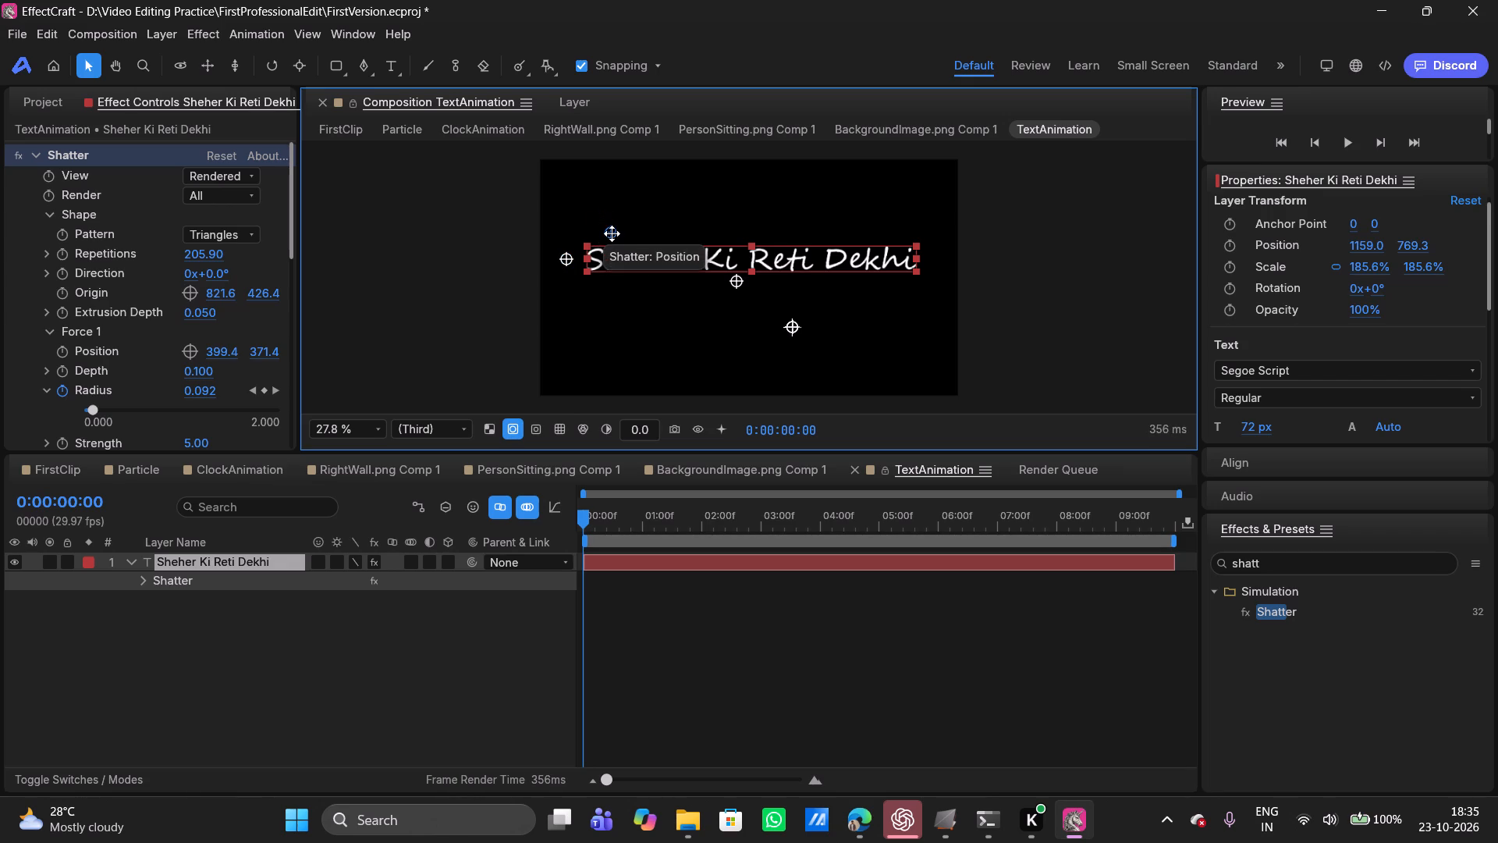
drag(612, 233, 758, 314)
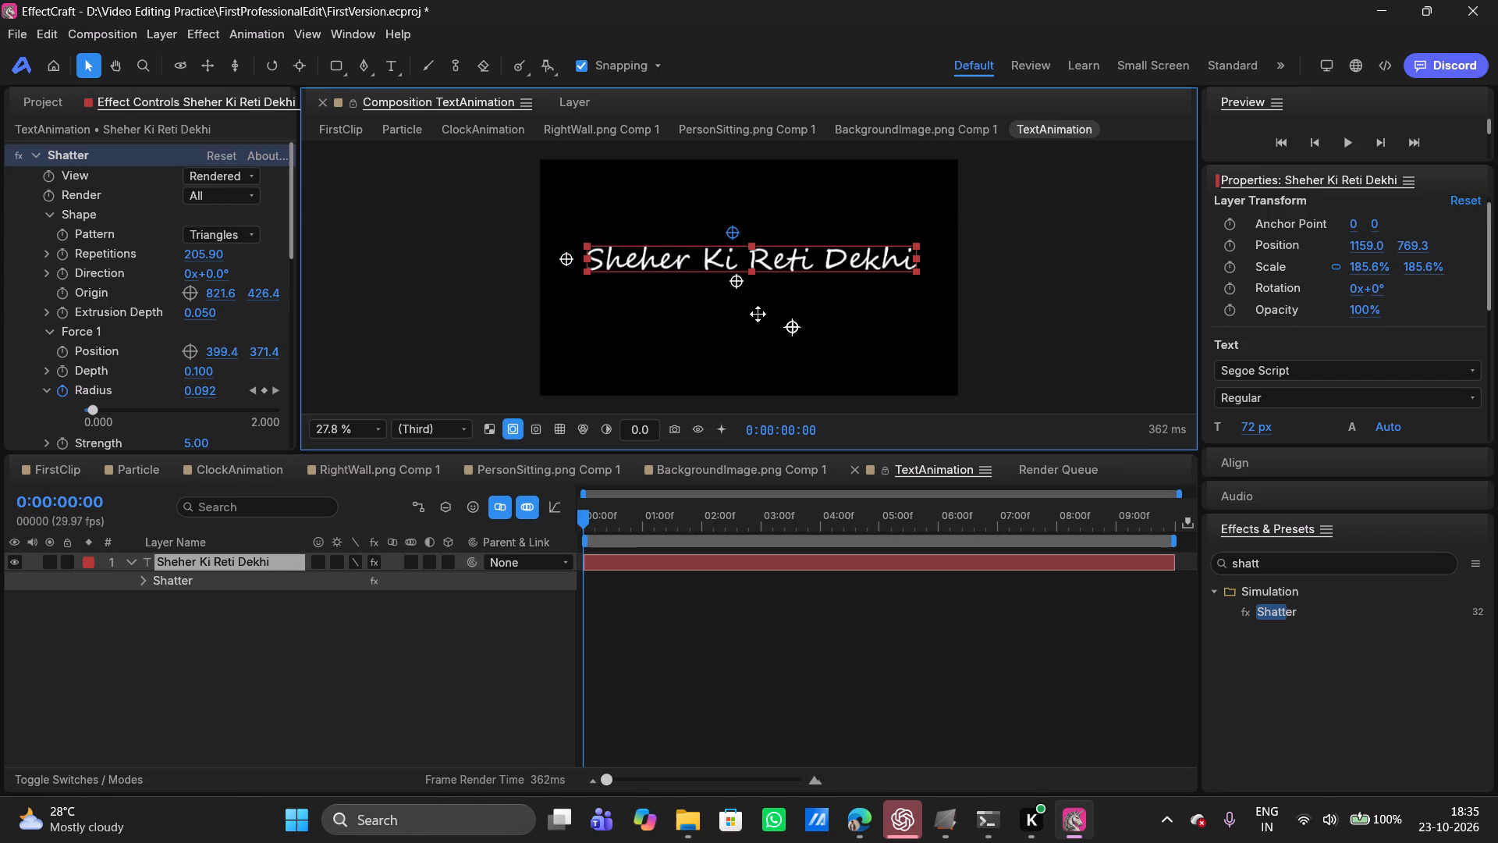
drag(758, 314, 733, 411)
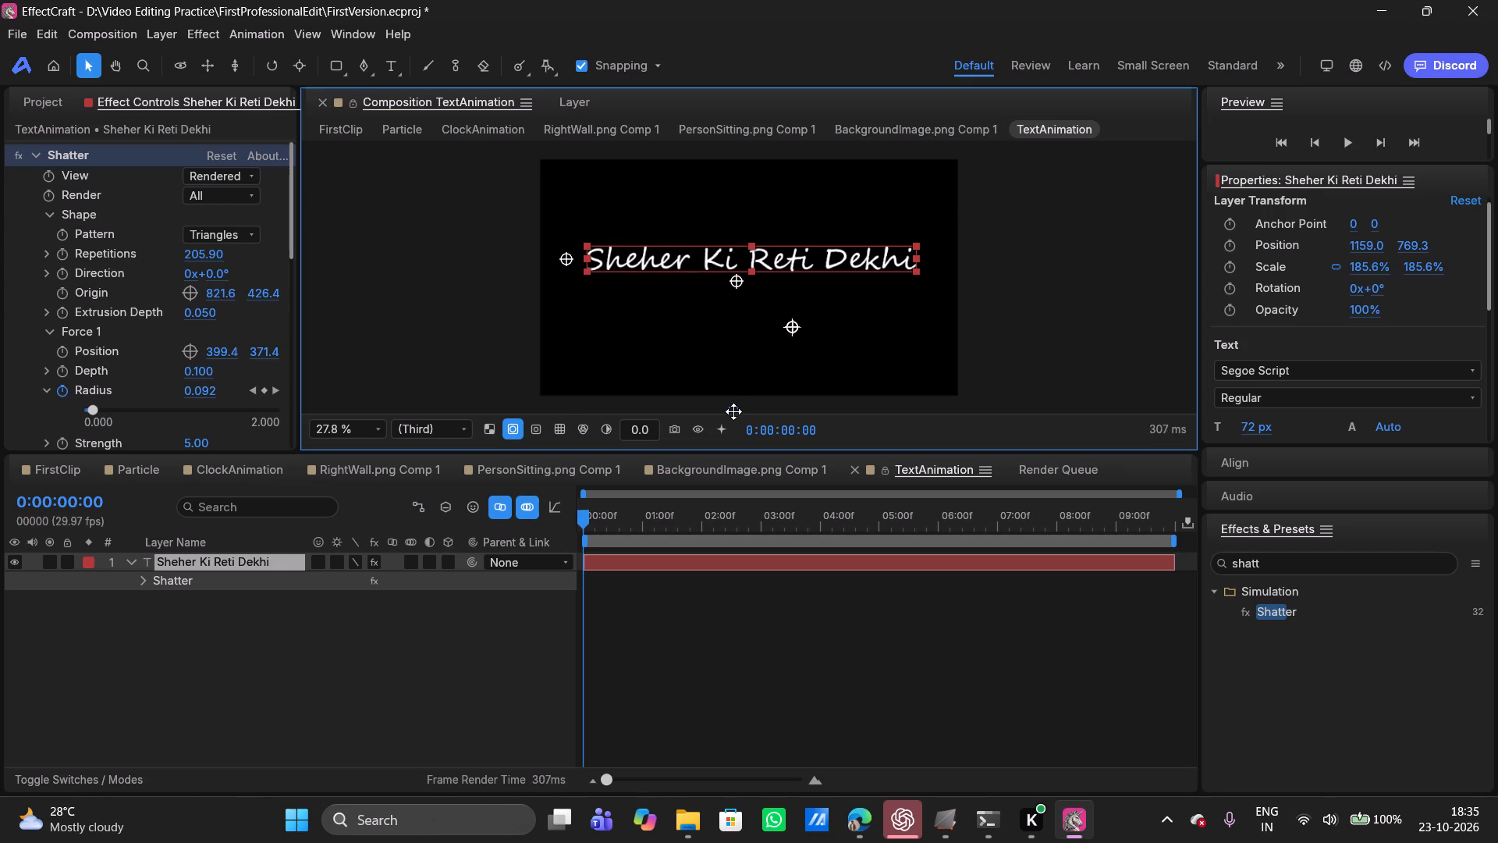
drag(733, 411, 735, 411)
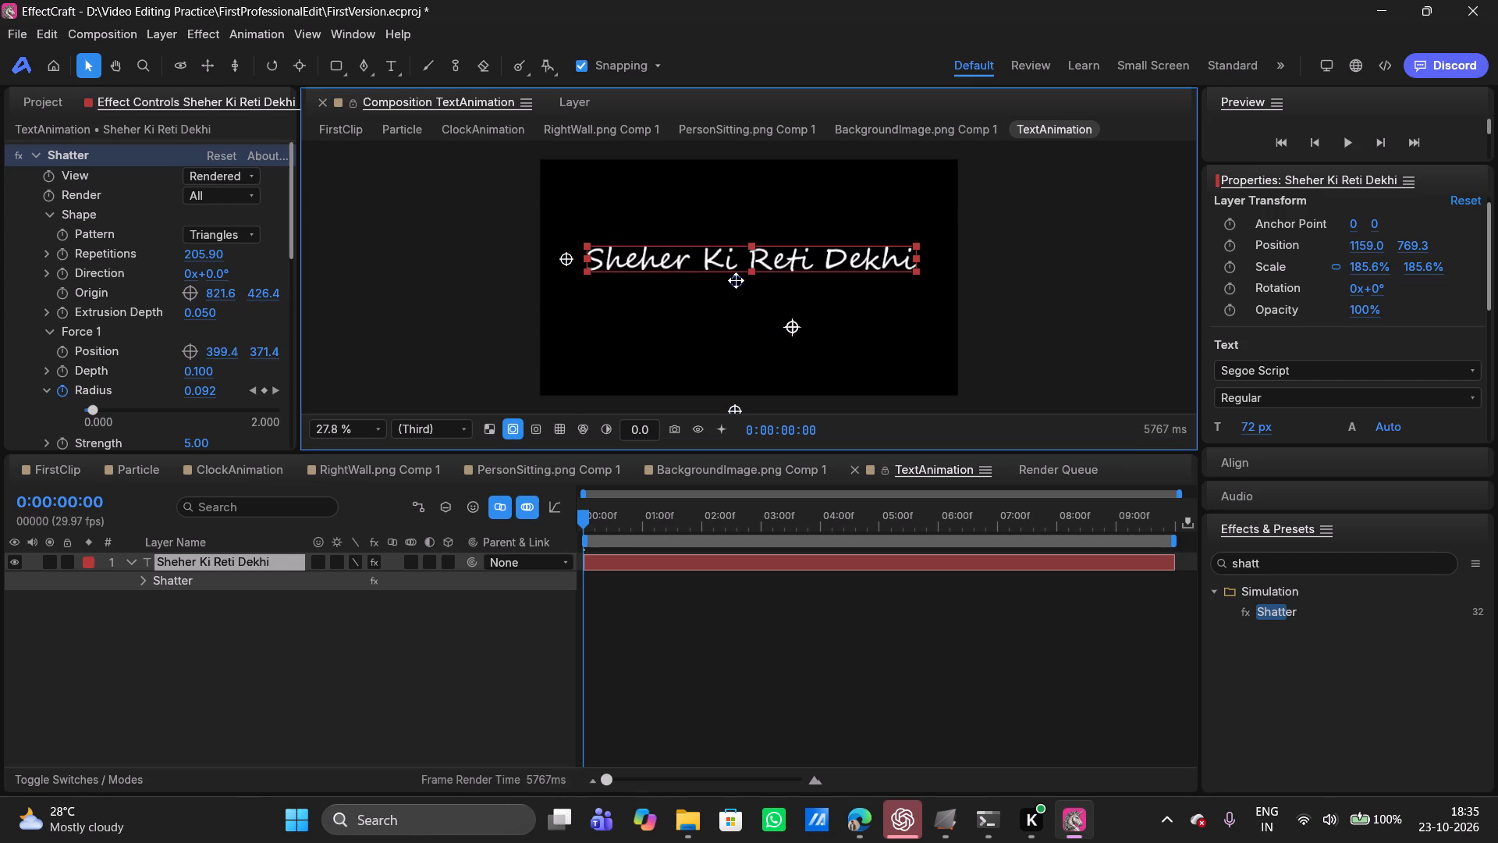
Move Shatter's Shape Origin point to about 1297.9, 158.4, above the end of the text.
drag(736, 280, 935, 171)
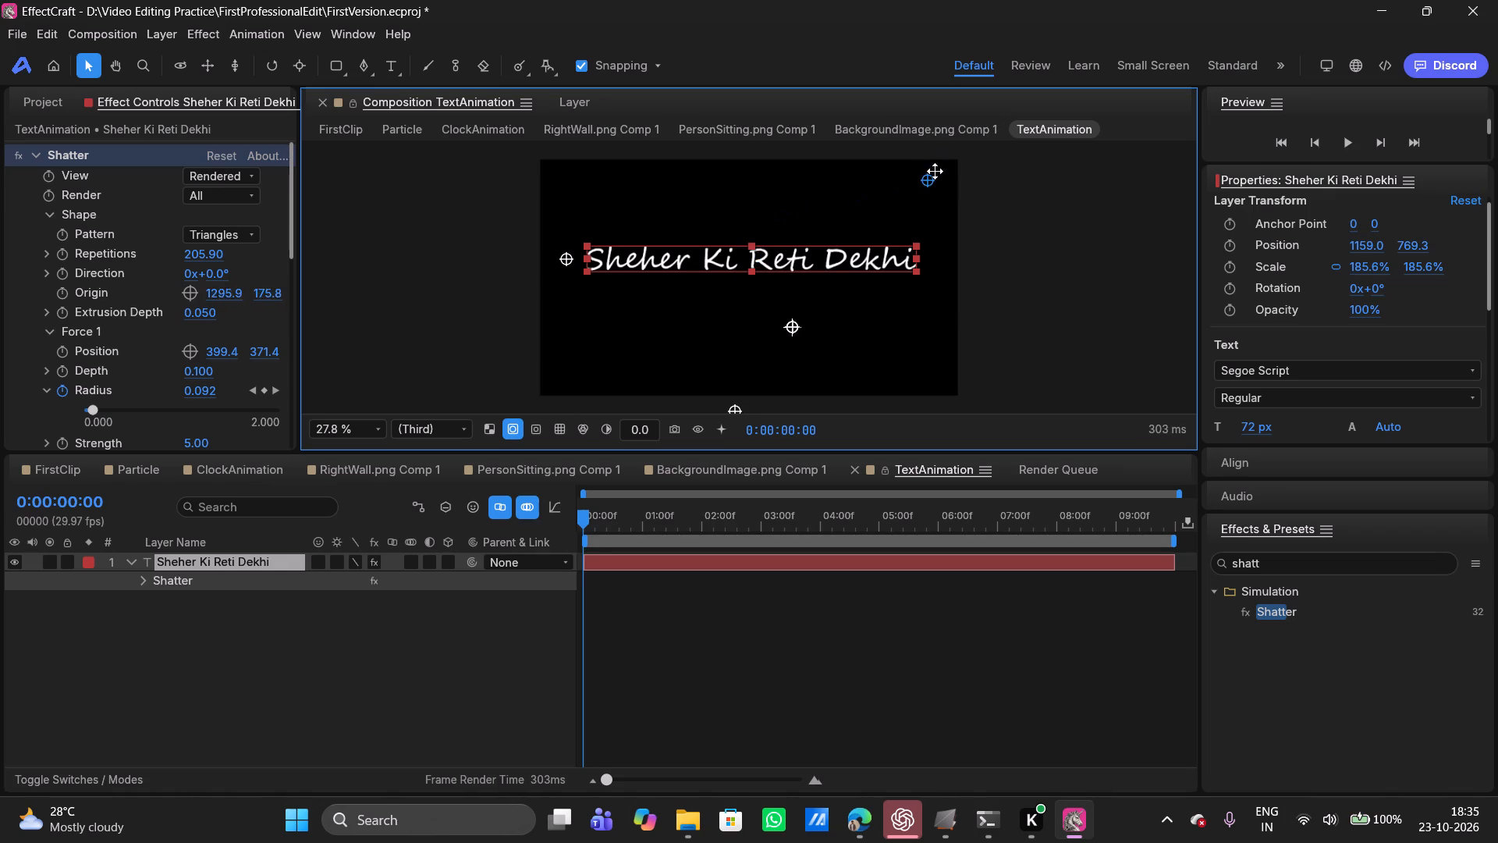
drag(935, 171, 928, 170)
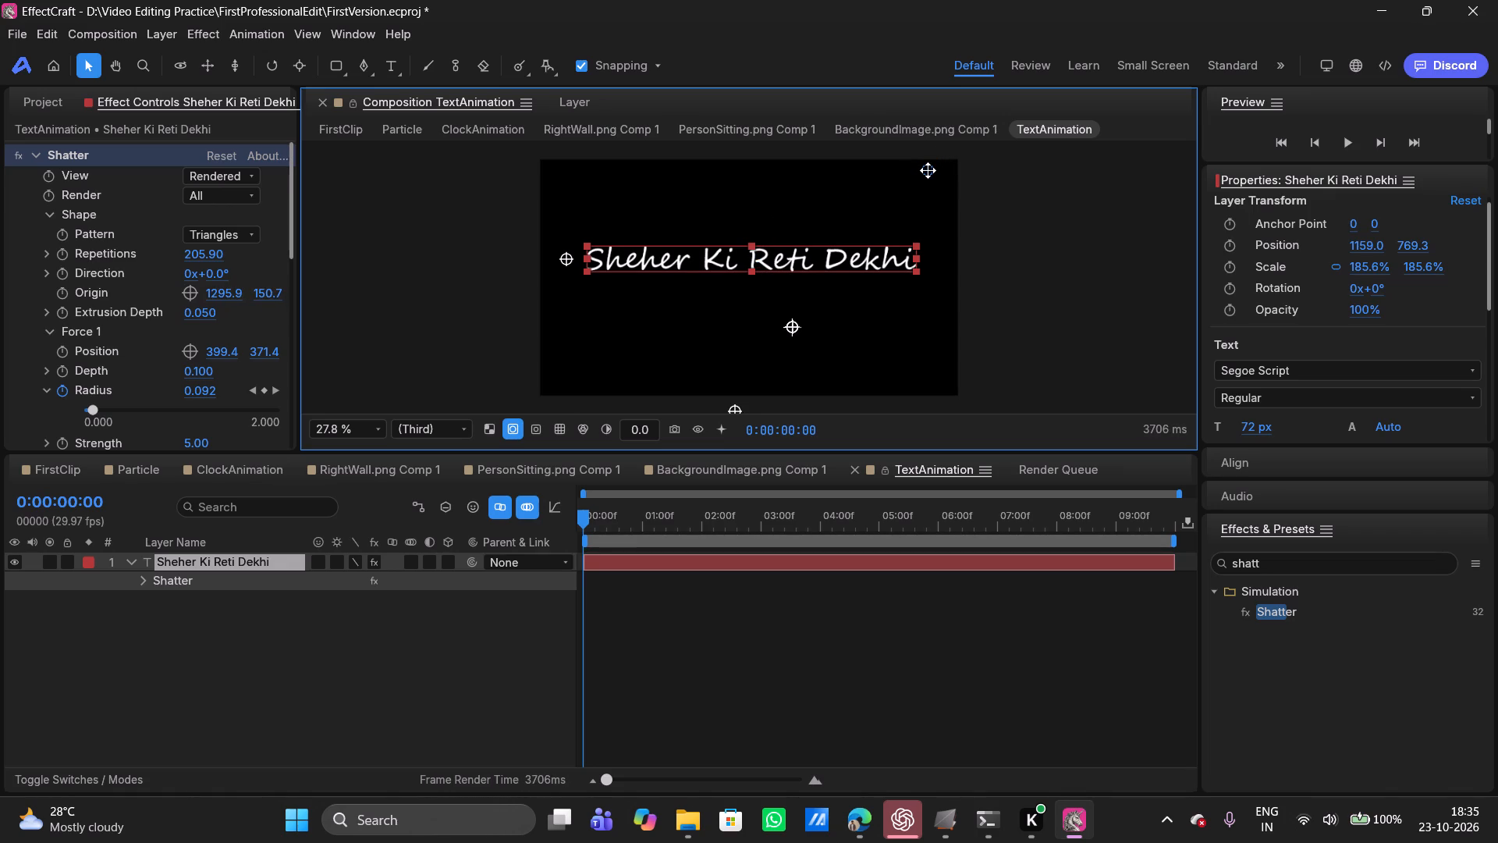
drag(928, 170, 928, 173)
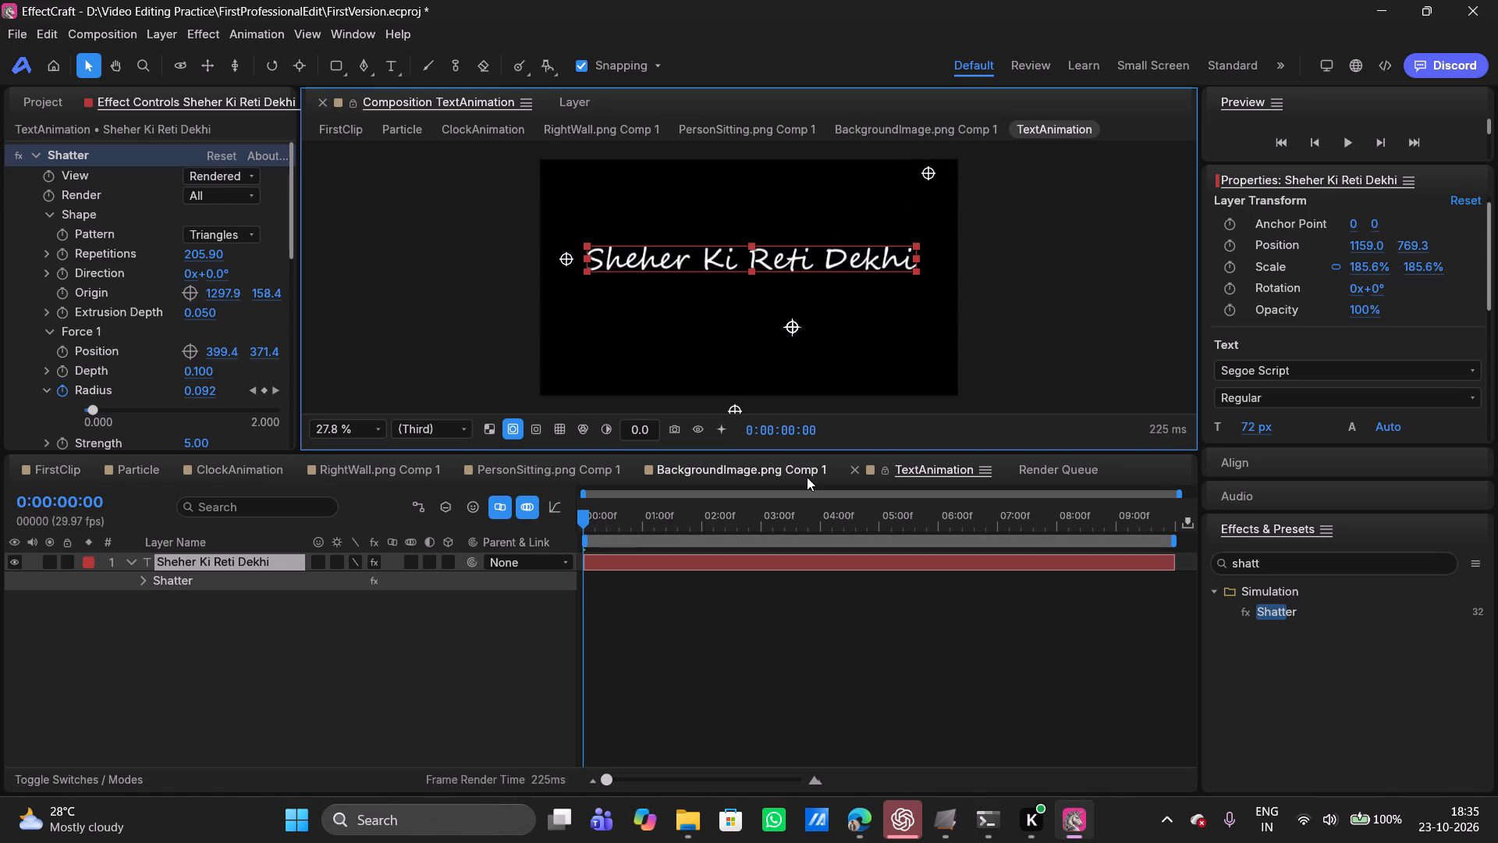
Preview the repositioned Shatter animation, scrub to 0:00:02:17, and return to the first frame.
key(space)
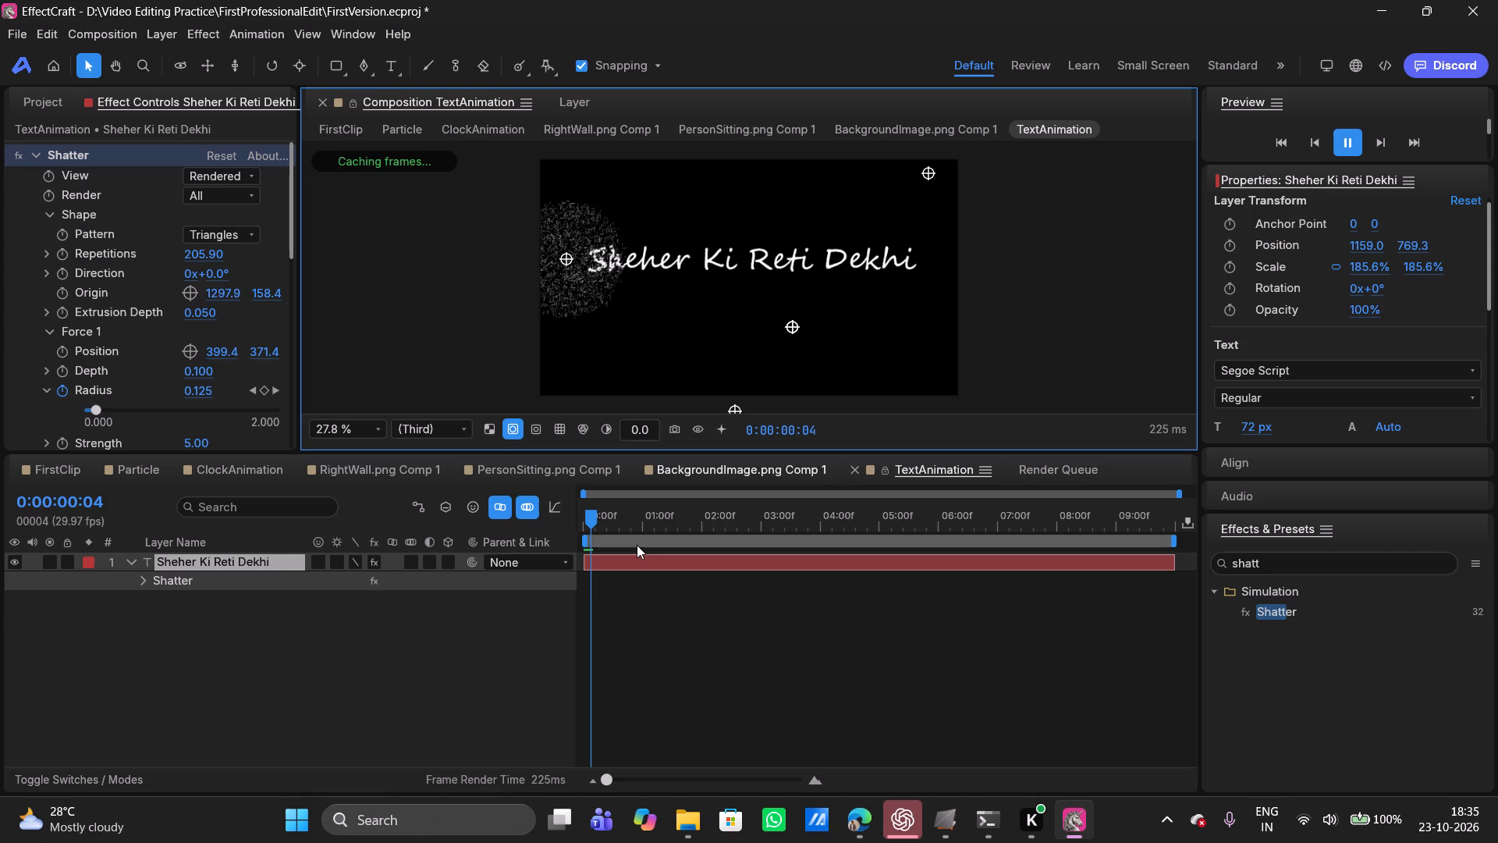
drag(666, 521, 637, 545)
drag(637, 545, 651, 521)
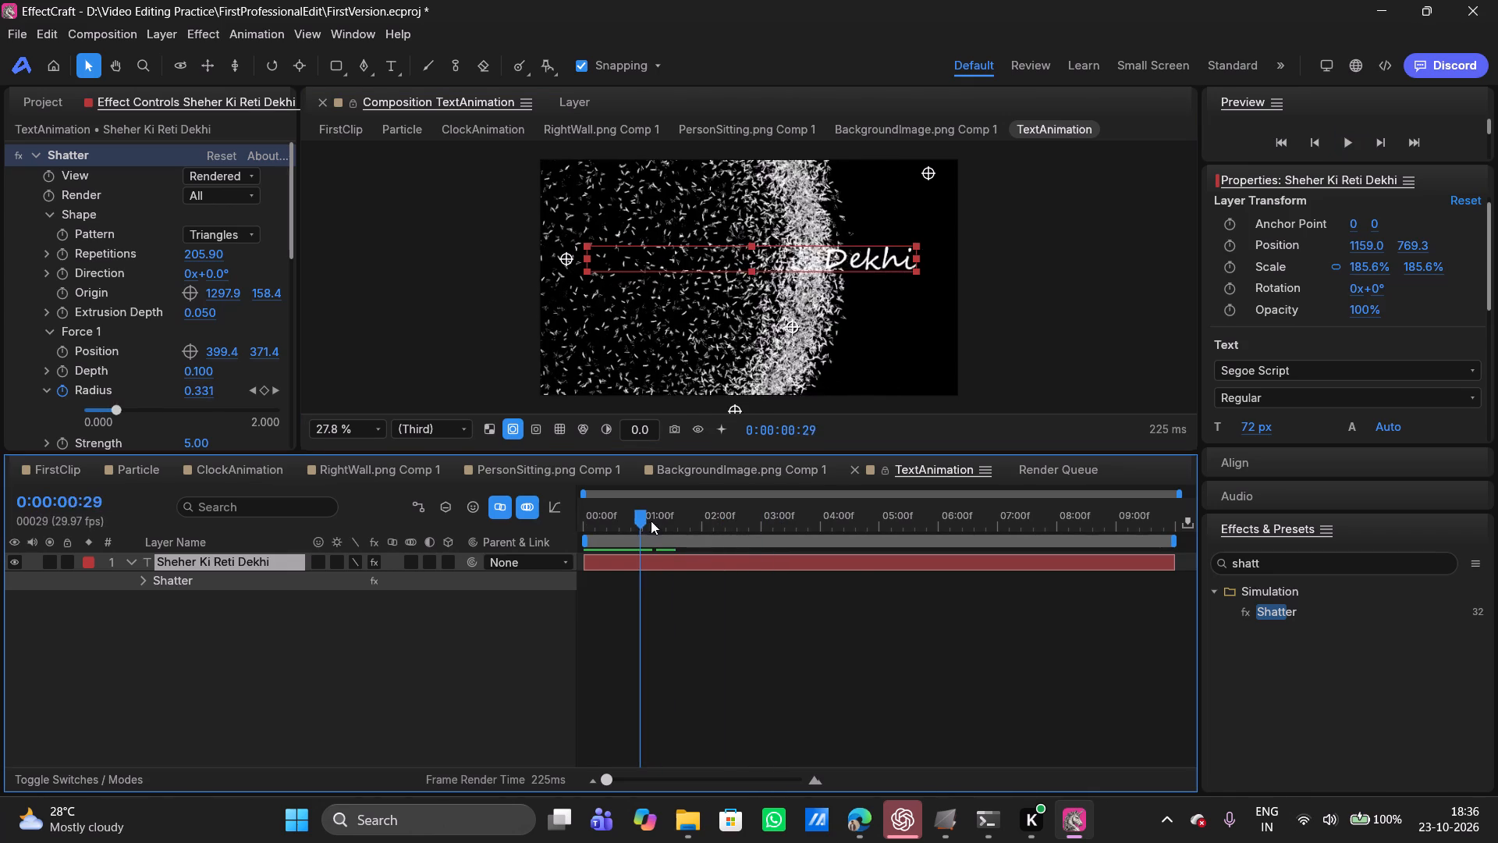
drag(651, 521, 655, 525)
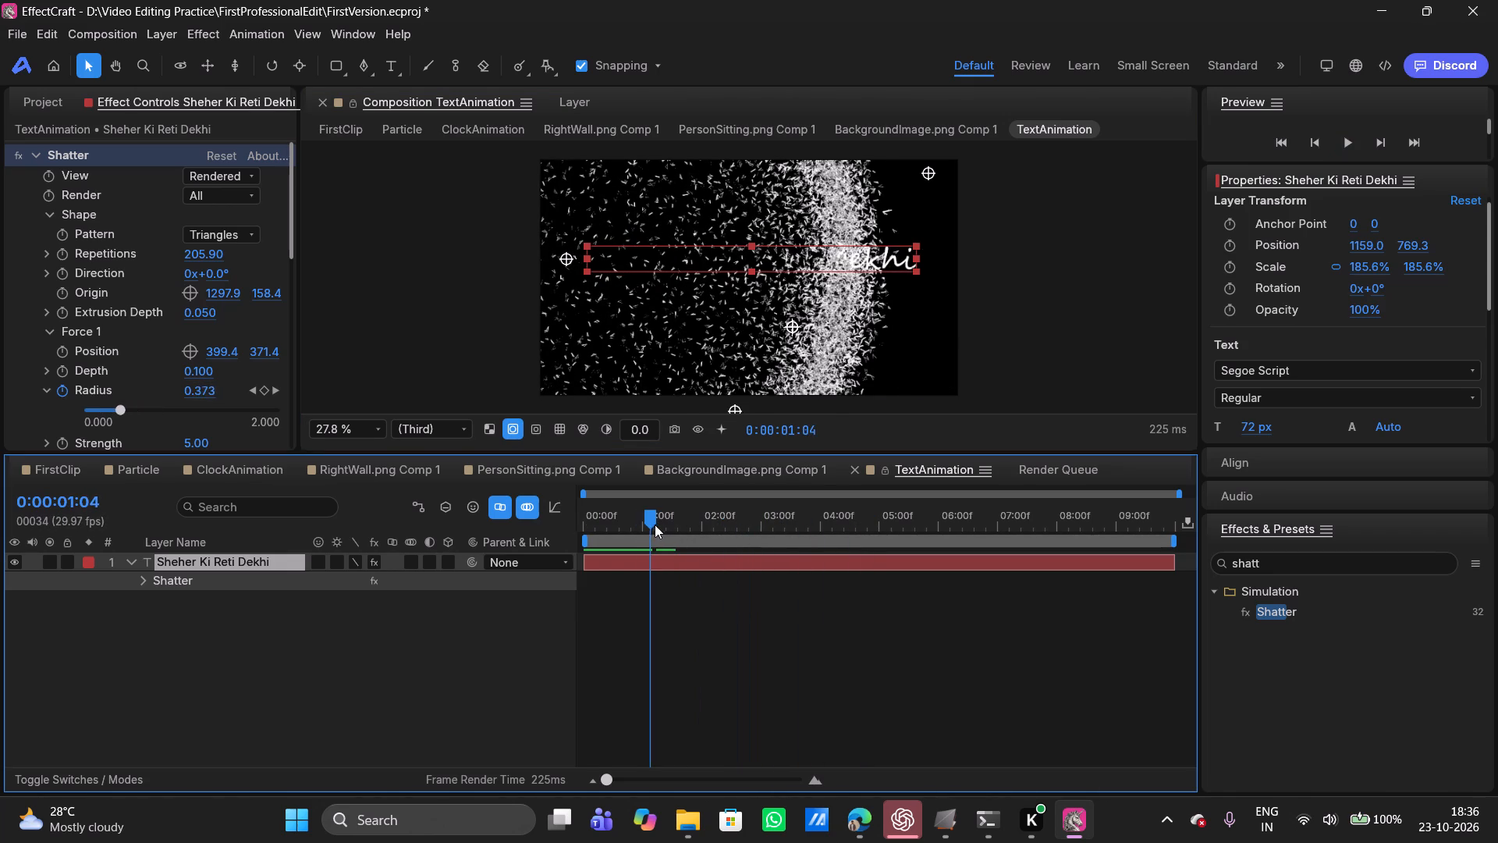
drag(655, 525, 785, 517)
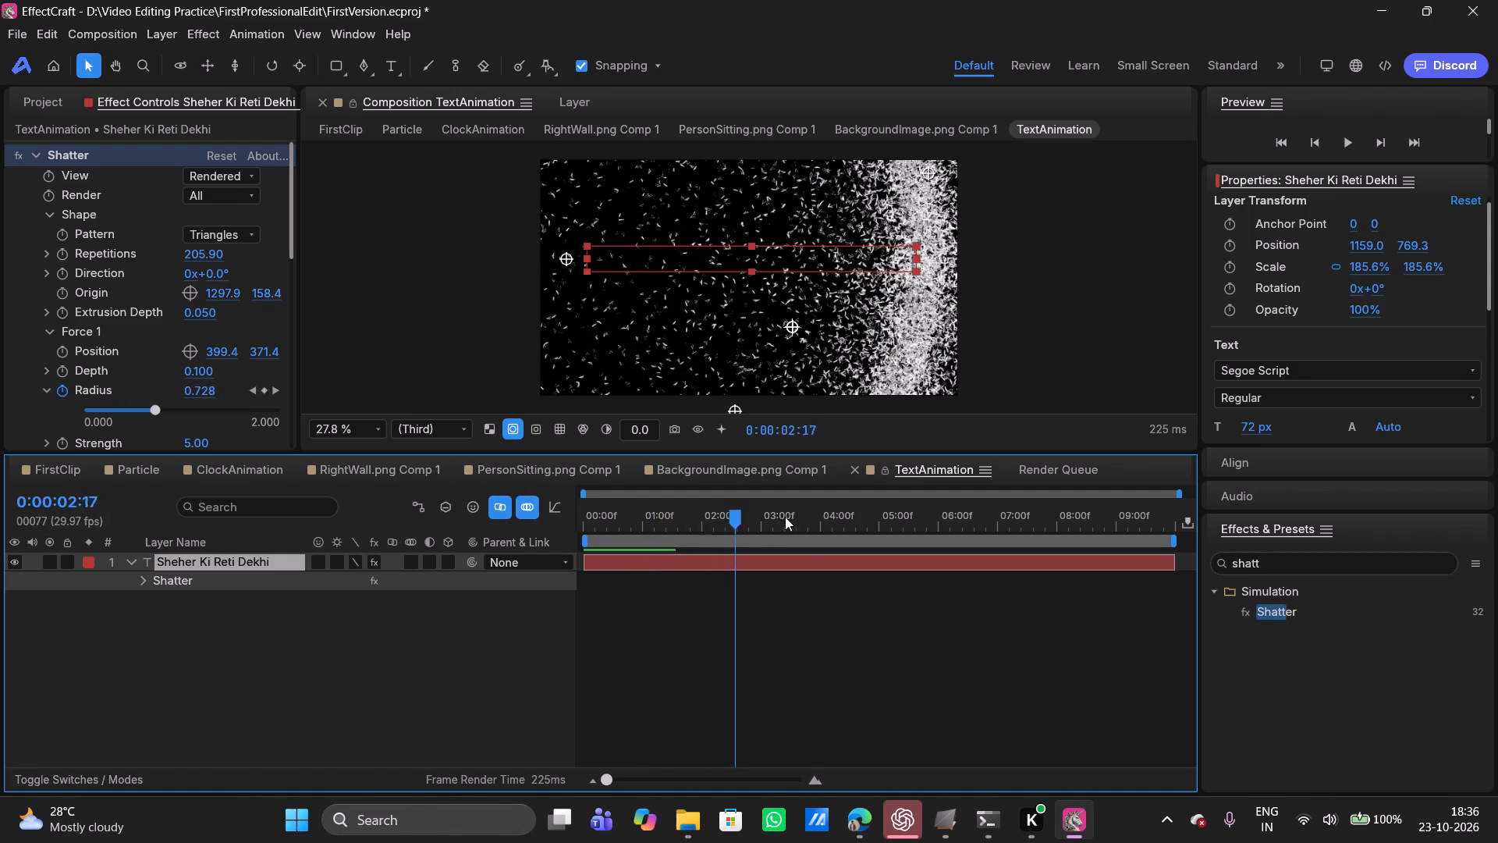
drag(785, 517, 573, 514)
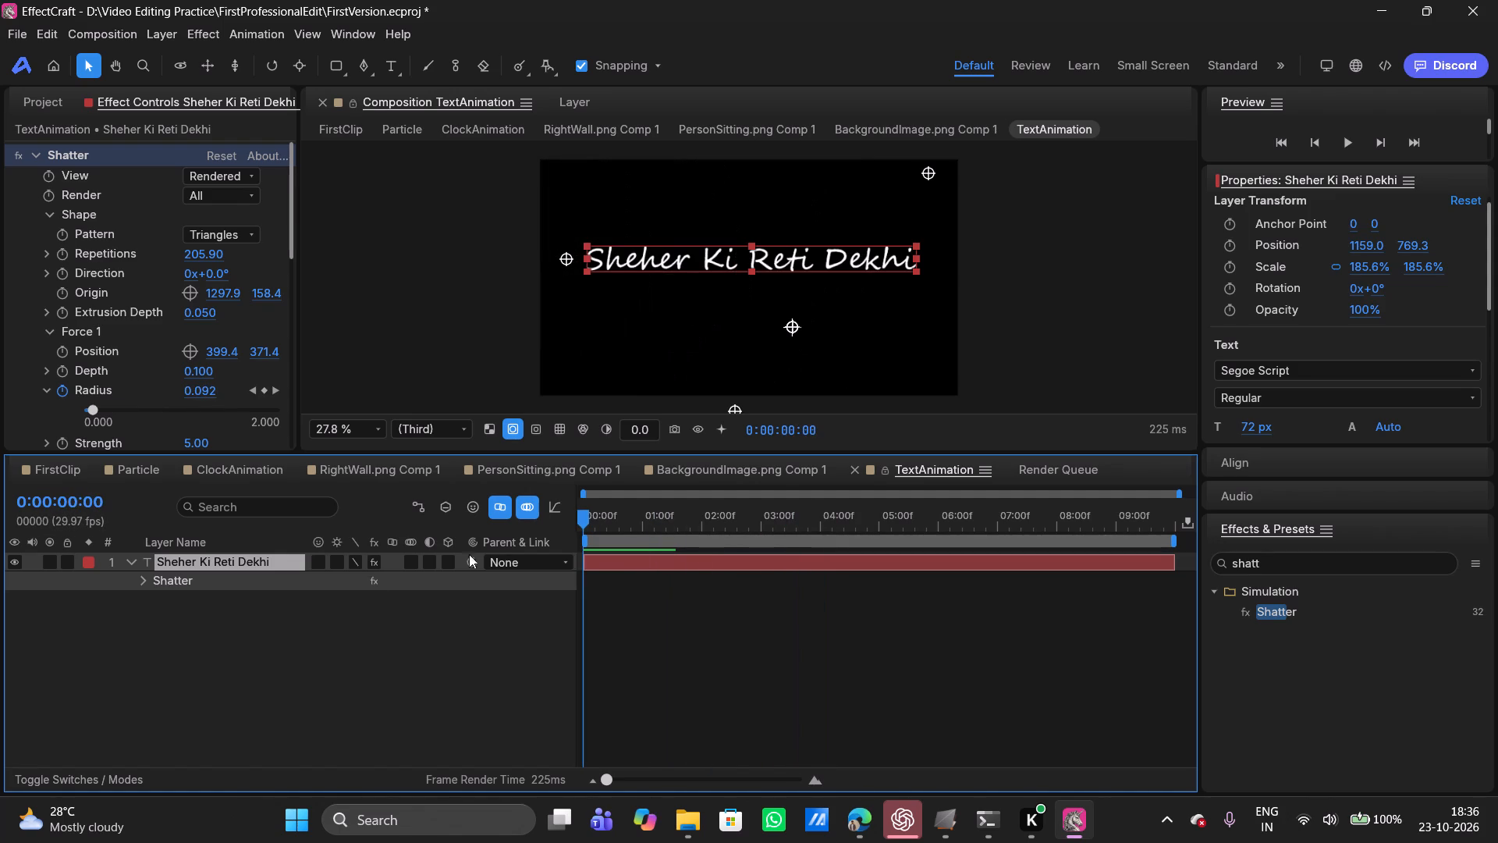
Add the TextAnimation composition to FirstClip as the top layer above Particle, with the current time at 0:00:00:22.
click(263, 658)
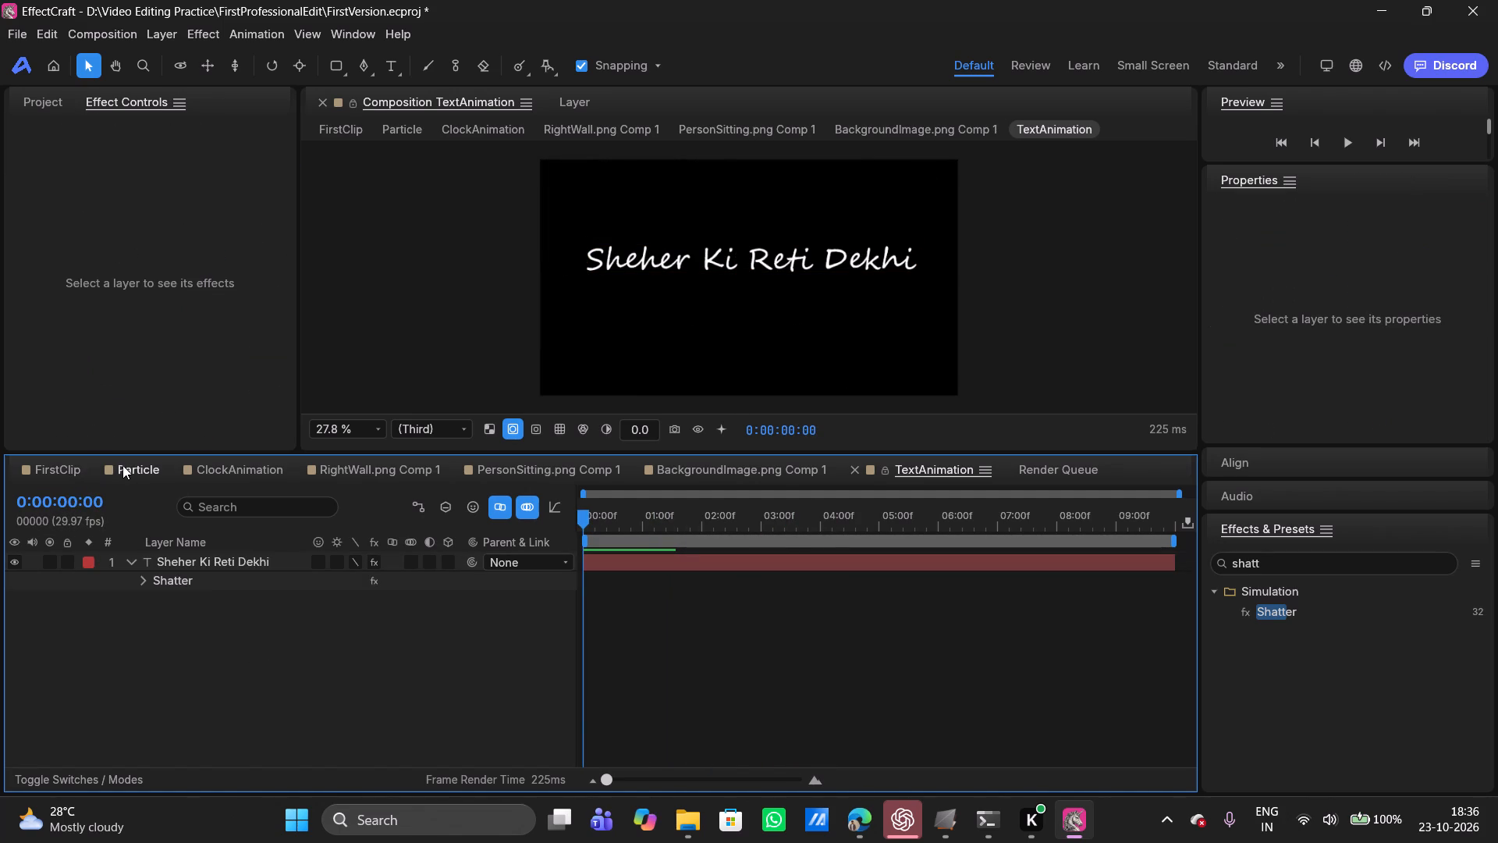
click(123, 465)
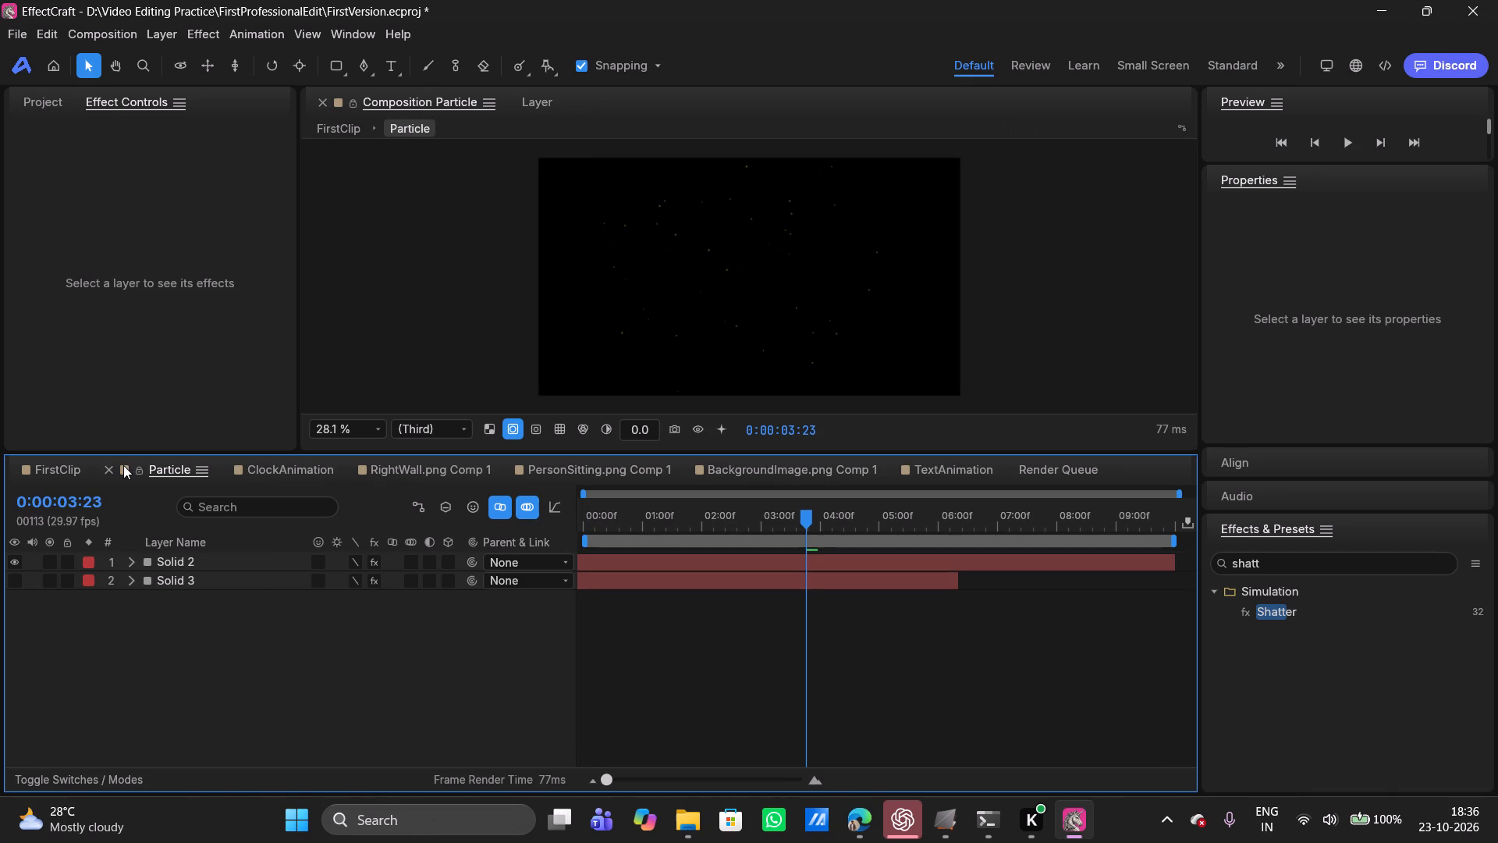
click(55, 470)
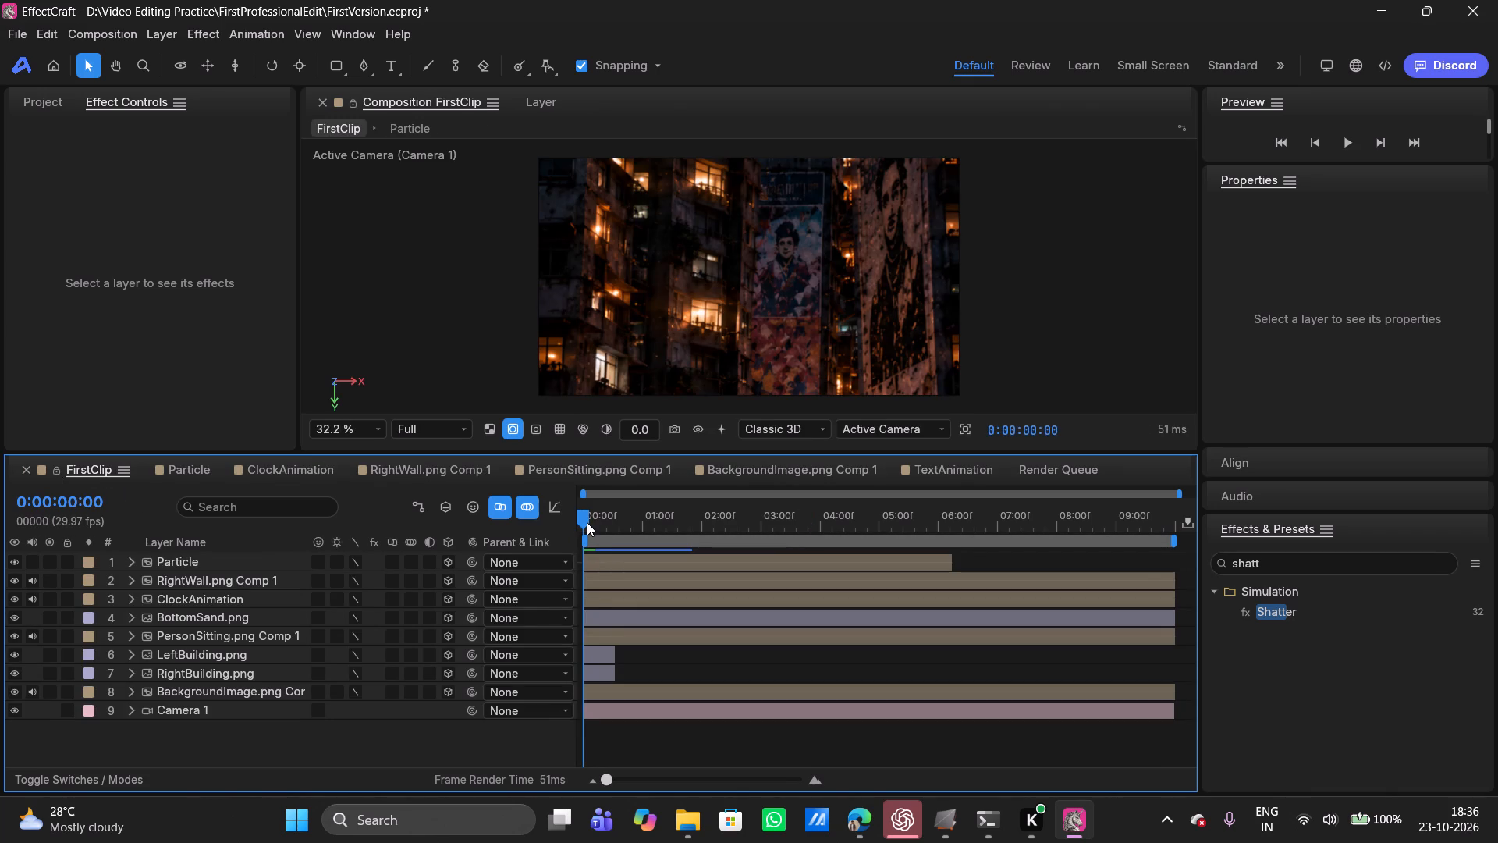
drag(587, 522, 626, 521)
click(41, 108)
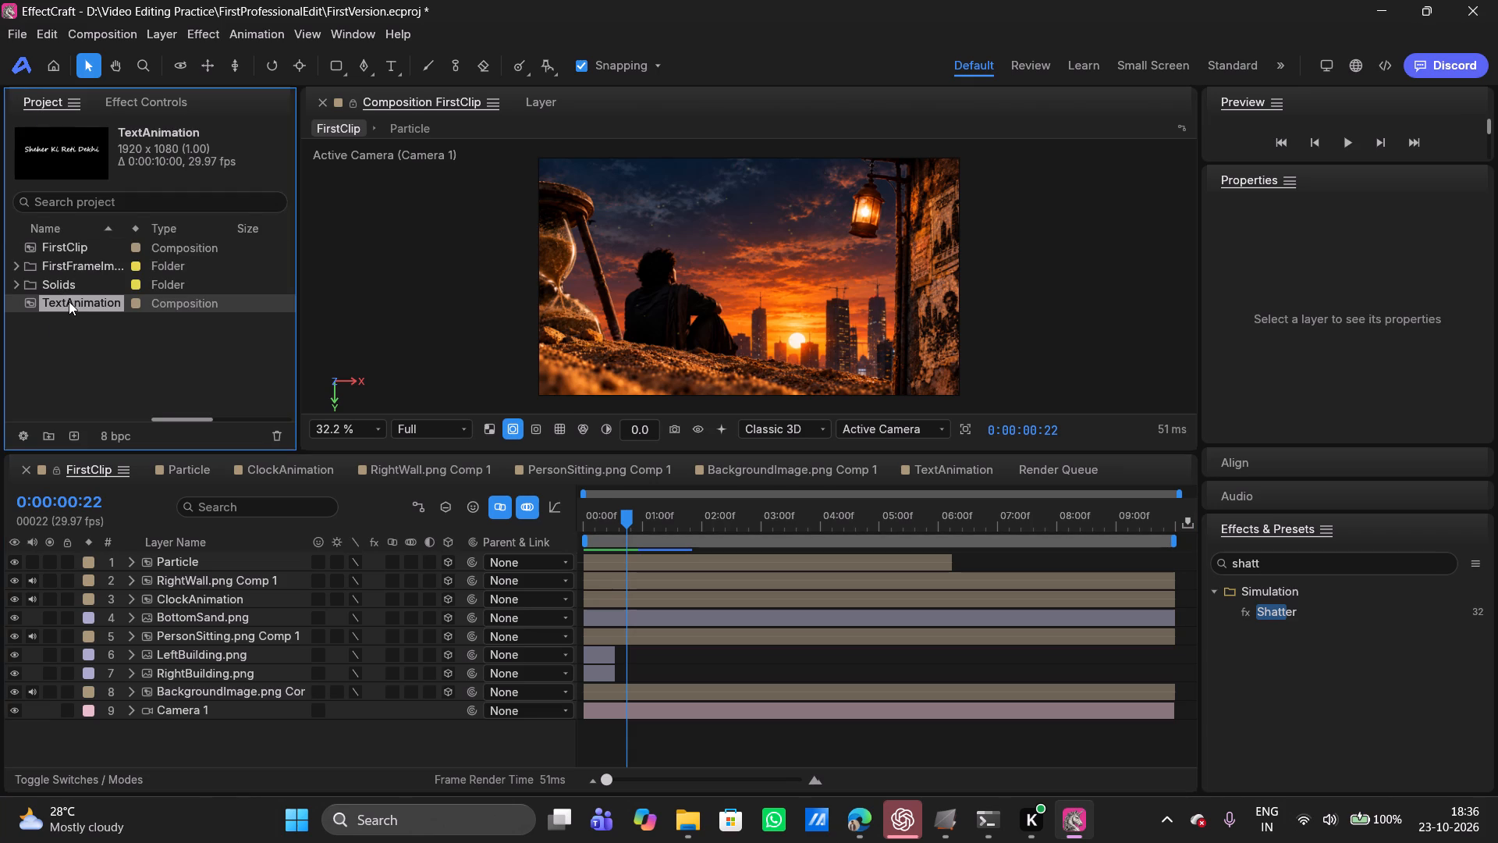
drag(69, 302, 192, 492)
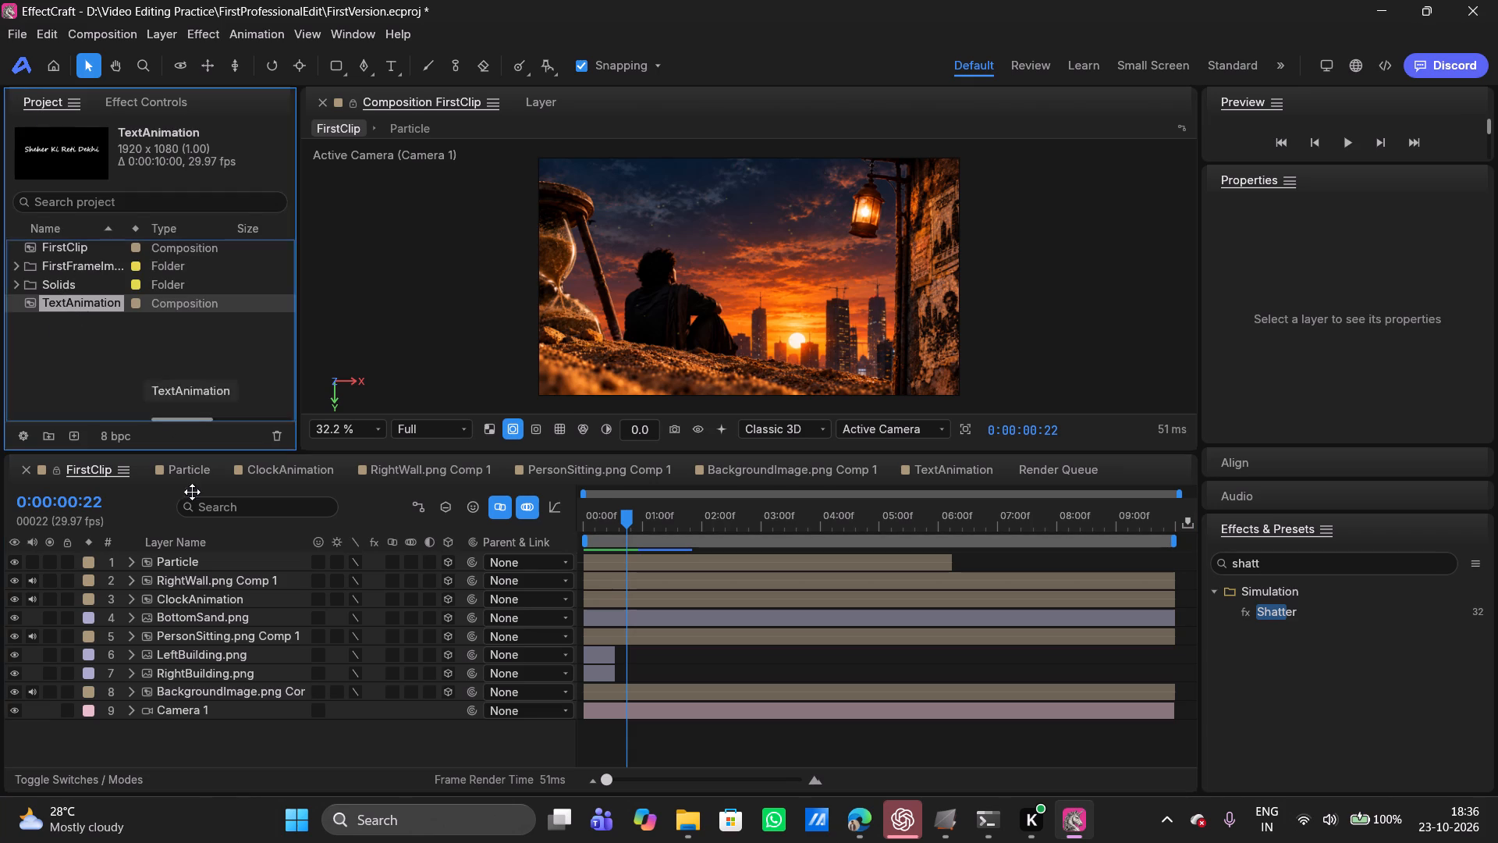
drag(192, 492, 193, 557)
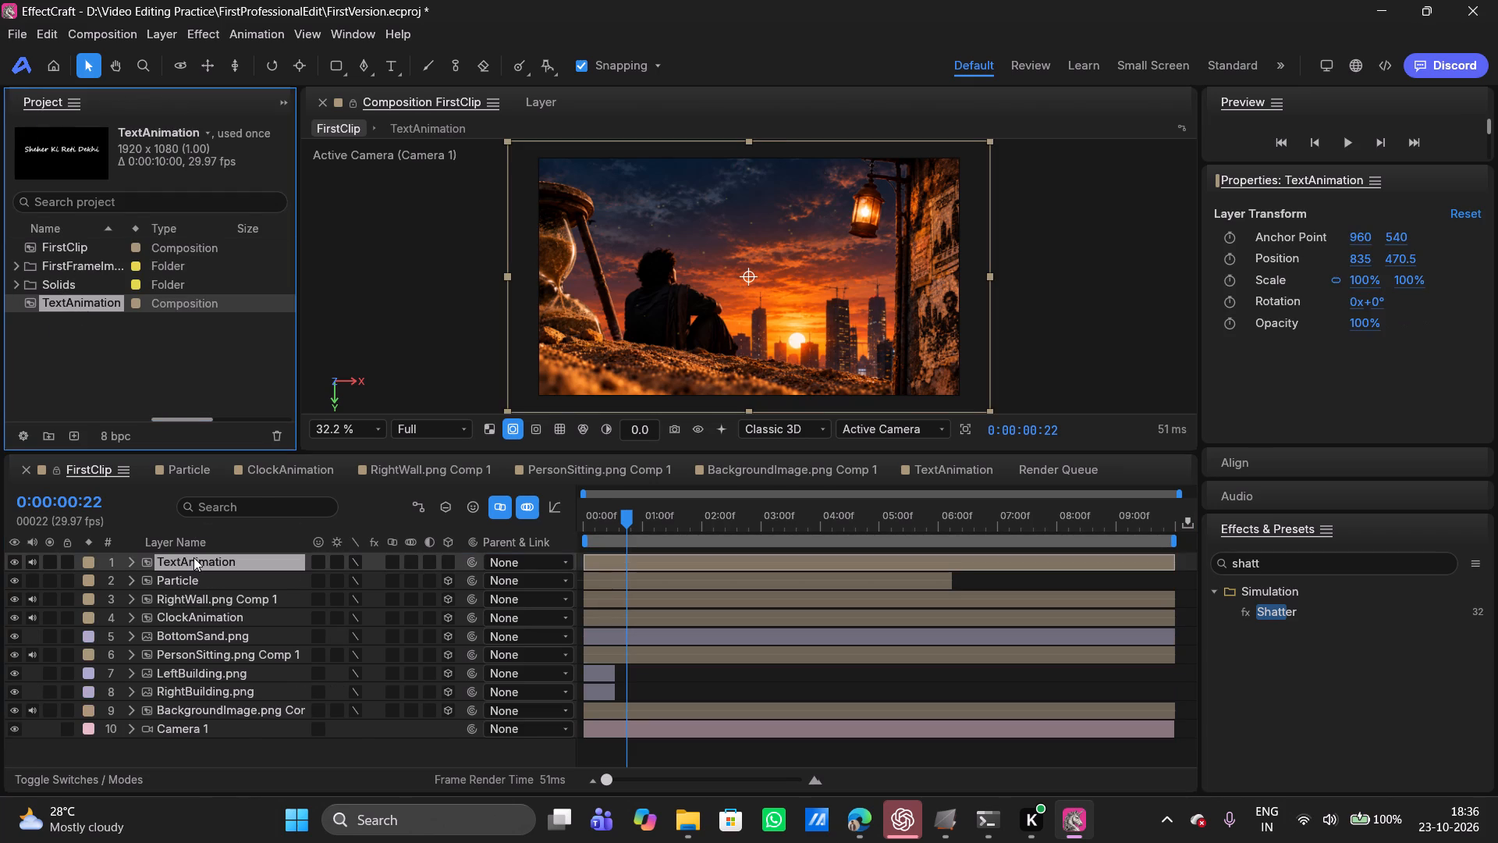
Make the TextAnimation layer in FirstClip 3D and set its Z Position to 1428.
click(453, 561)
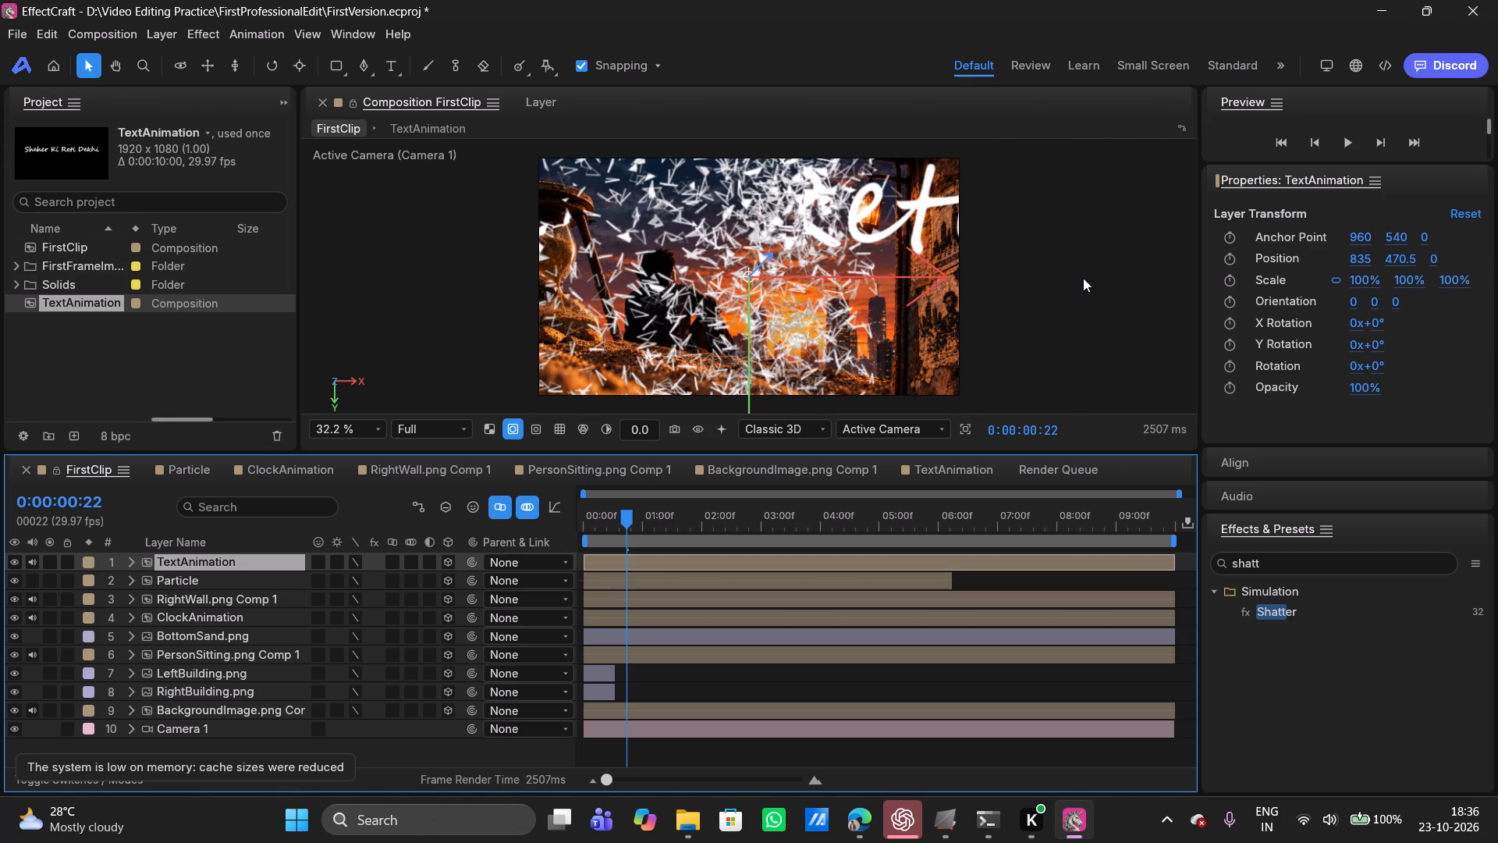
double_click(1436, 259)
key(BackSpace)
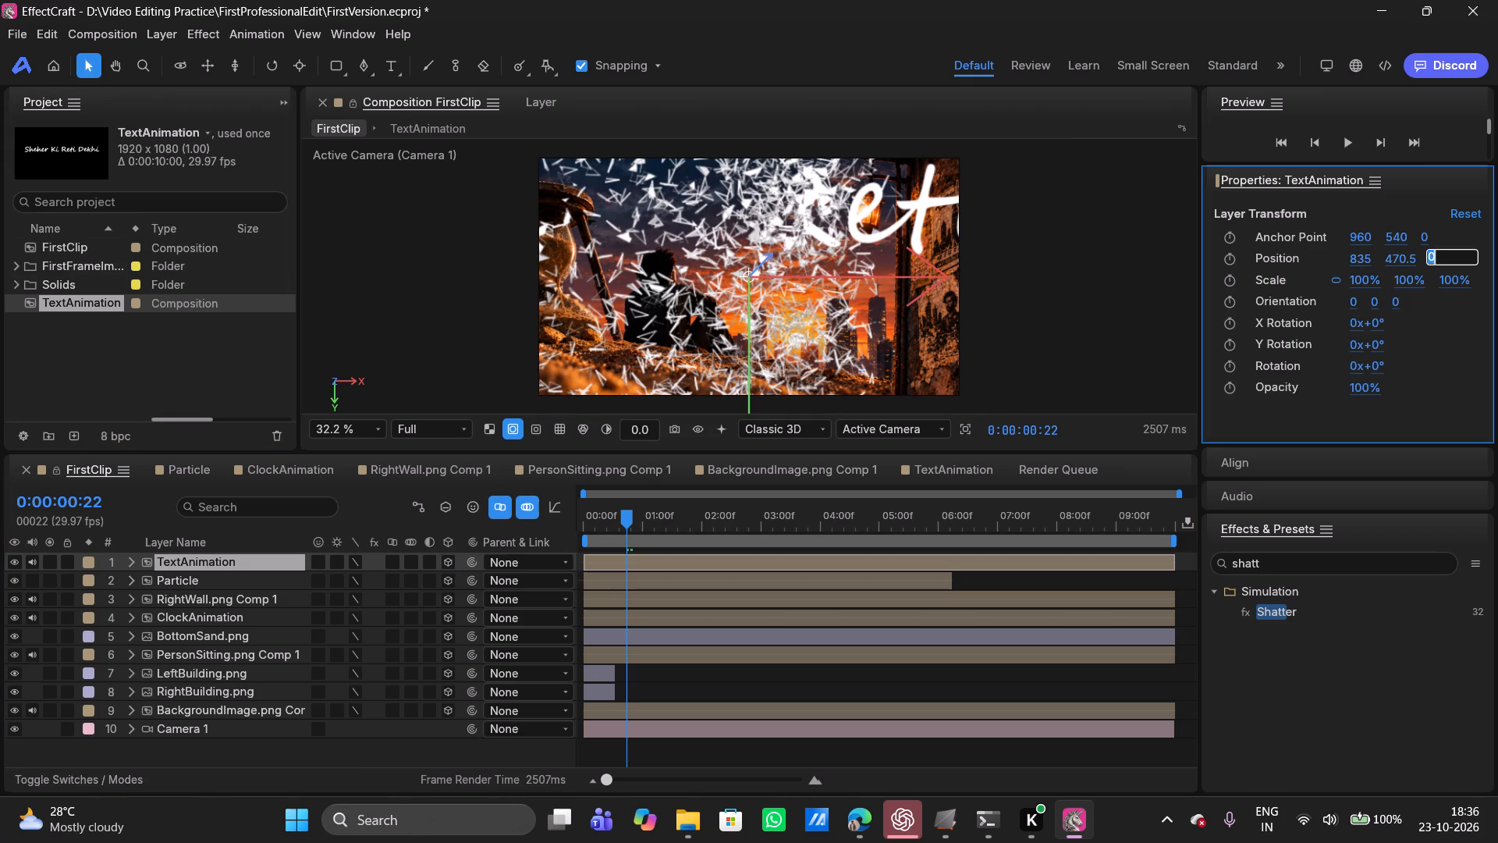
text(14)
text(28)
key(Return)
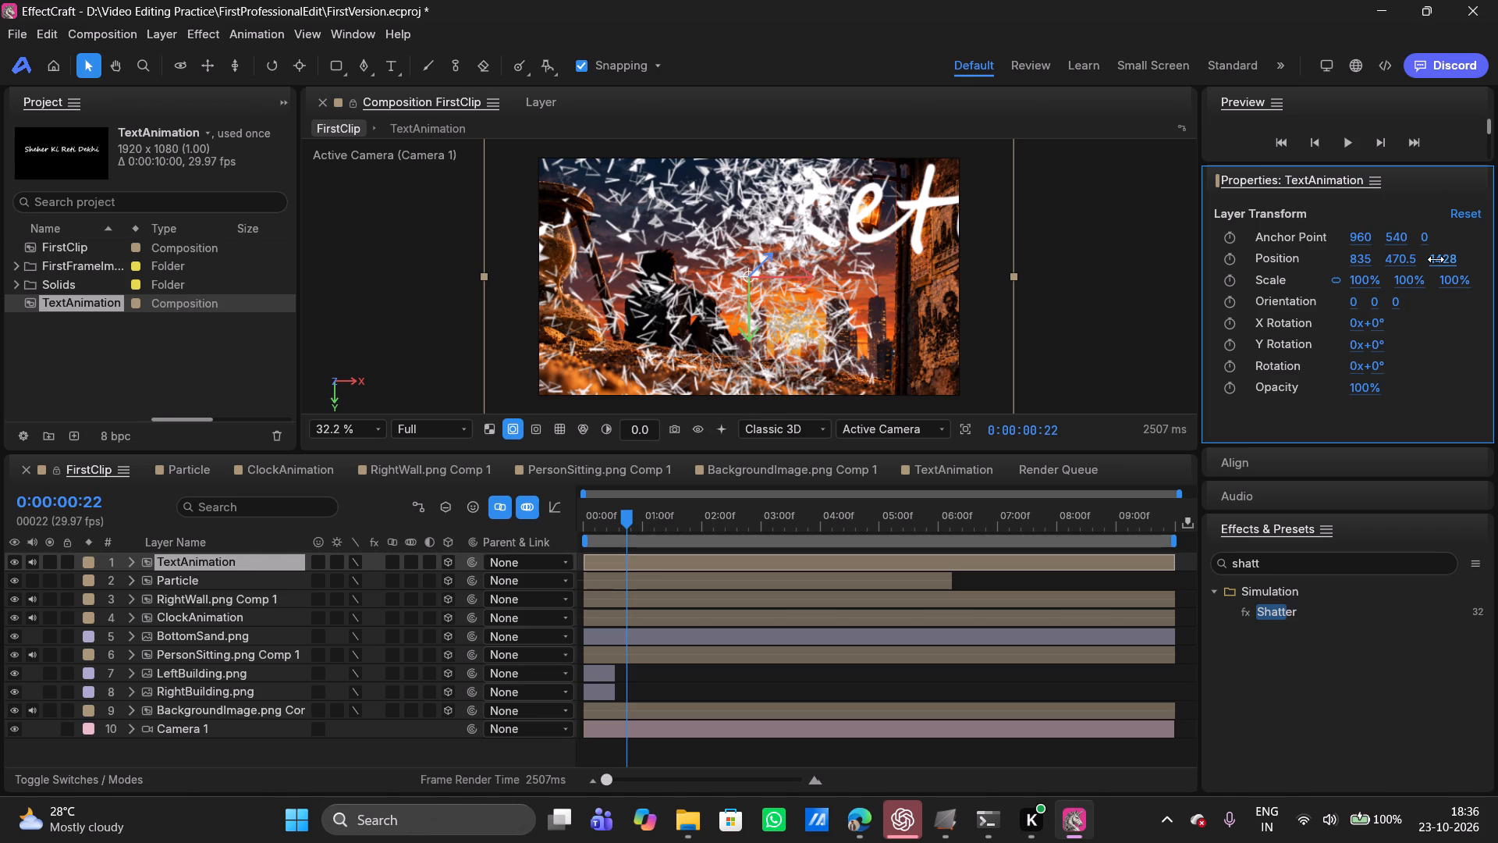
Scale the TextAnimation layer in FirstClip down uniformly to 56.8%.
drag(1371, 283, 1365, 284)
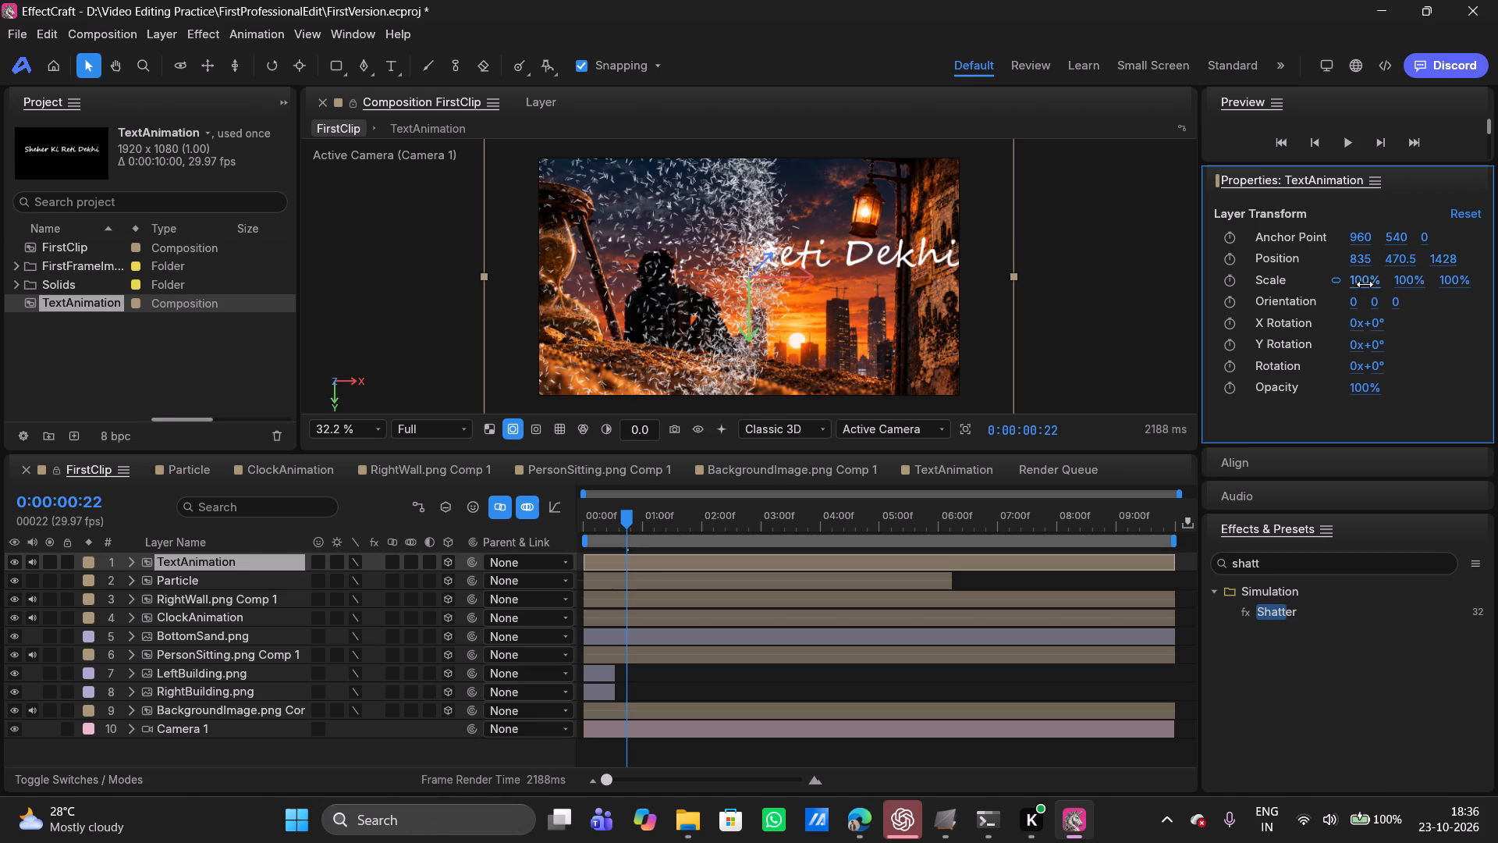
drag(1365, 284, 1325, 290)
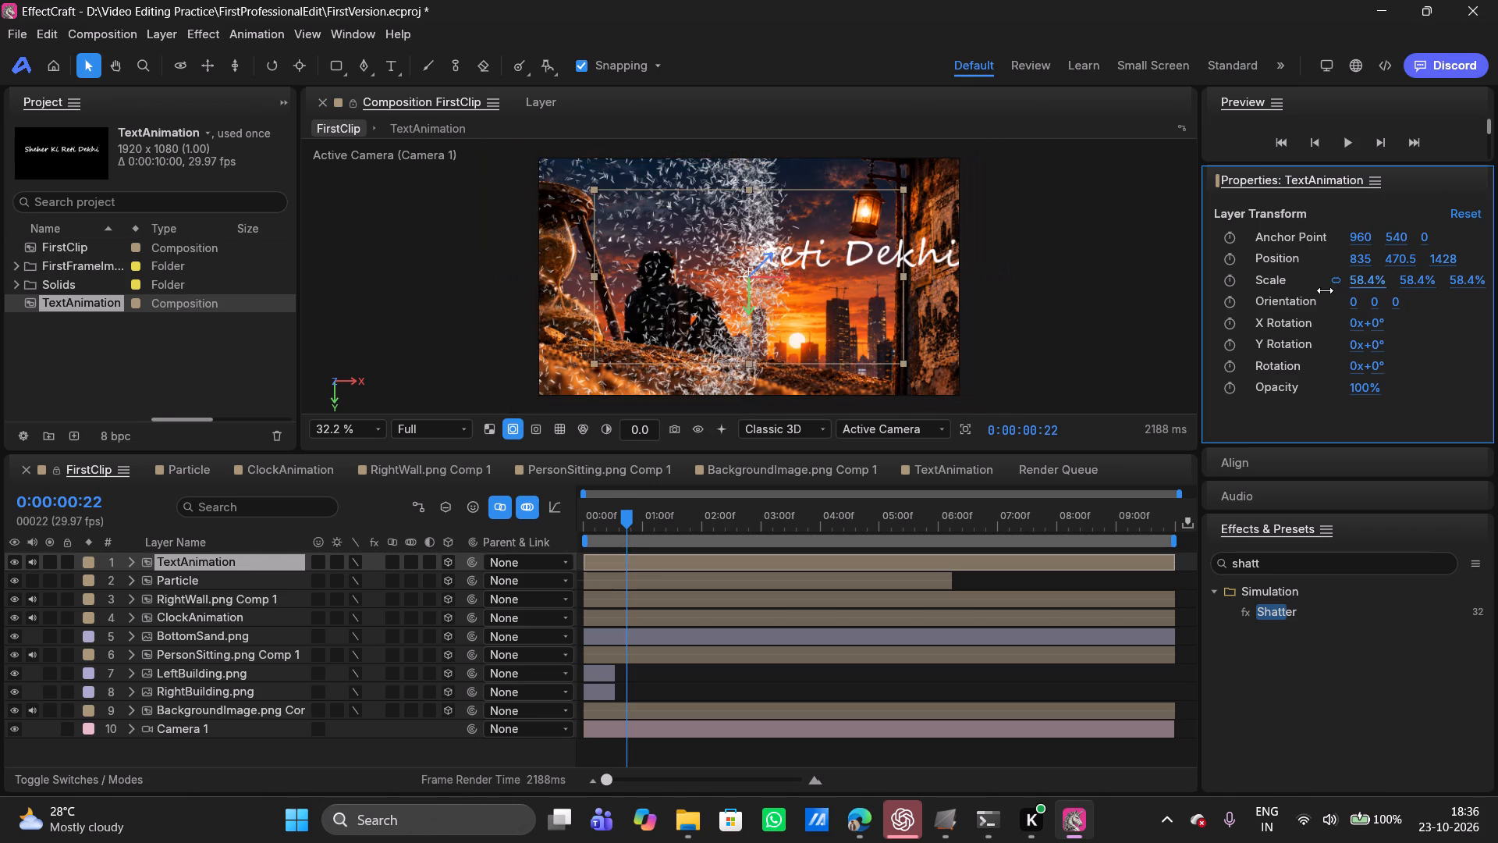
drag(1325, 290, 1323, 289)
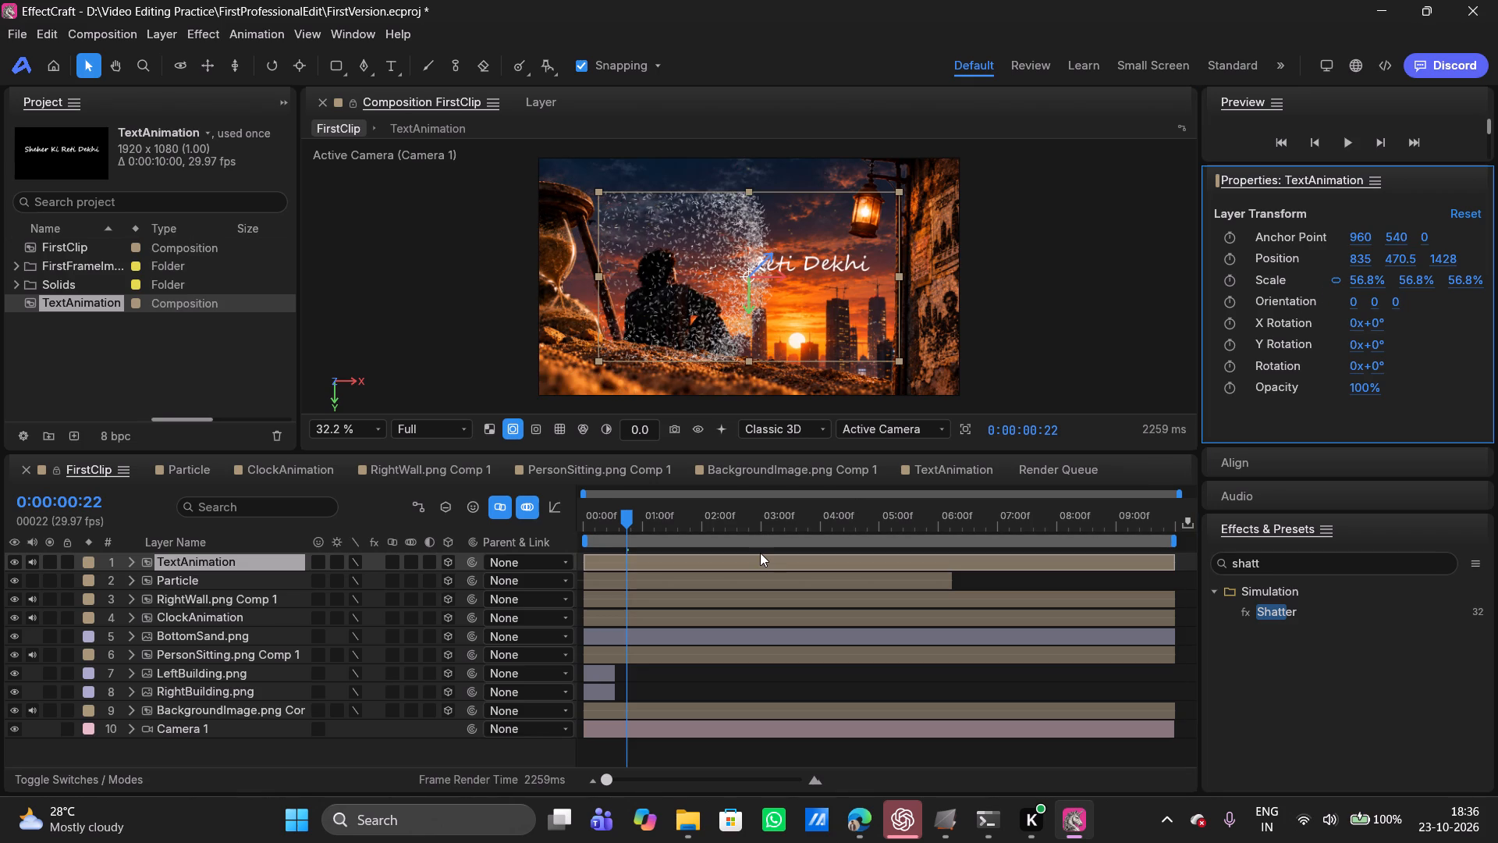
Open the TextAnimation composition, scrub through the text breakup to 0:00:00:14, and select the text layer's Shatter effect.
double_click(74, 304)
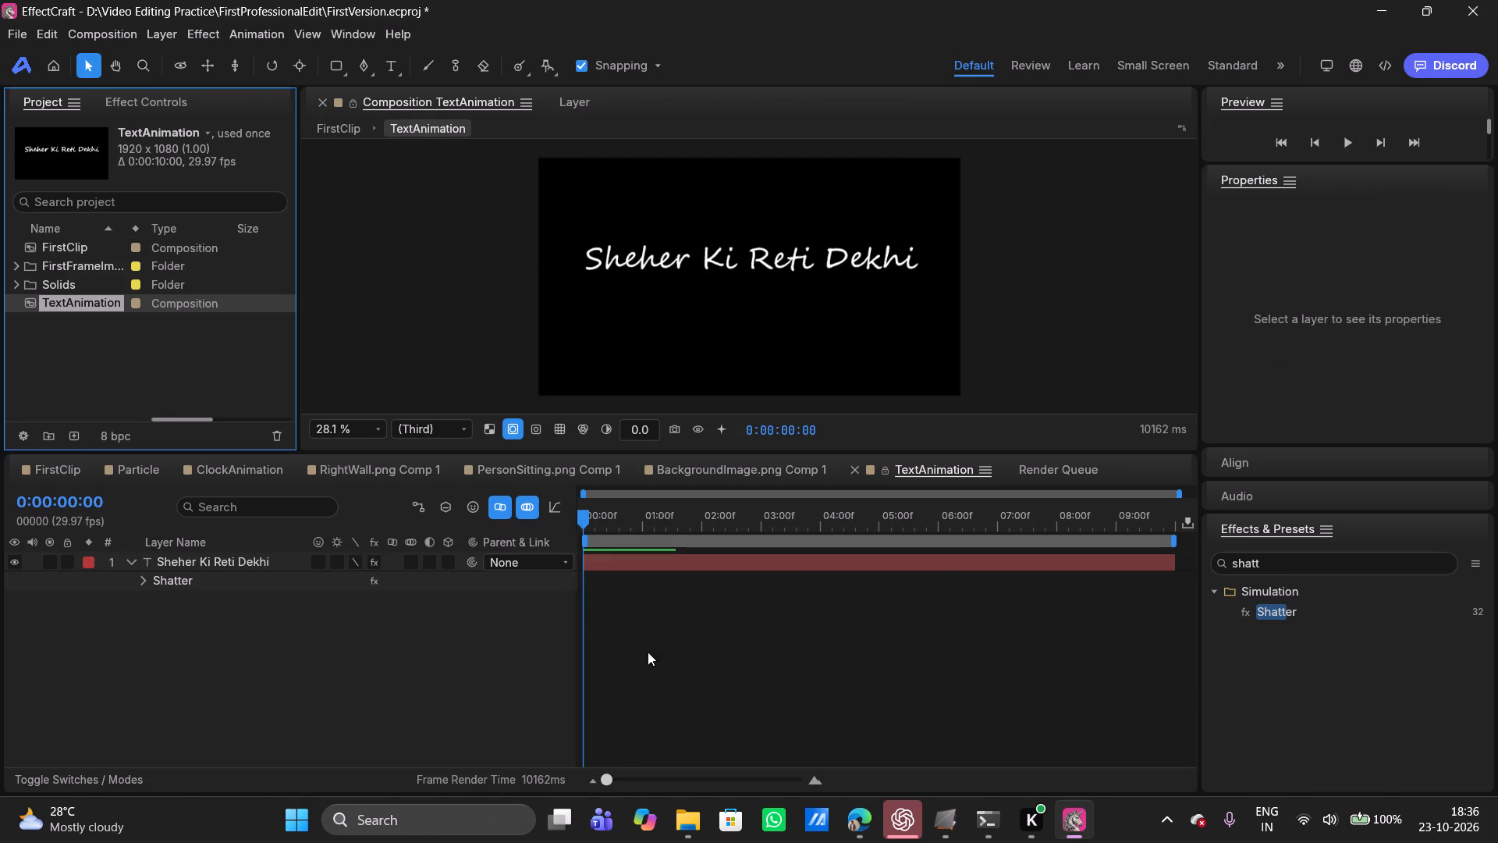
drag(586, 514, 633, 511)
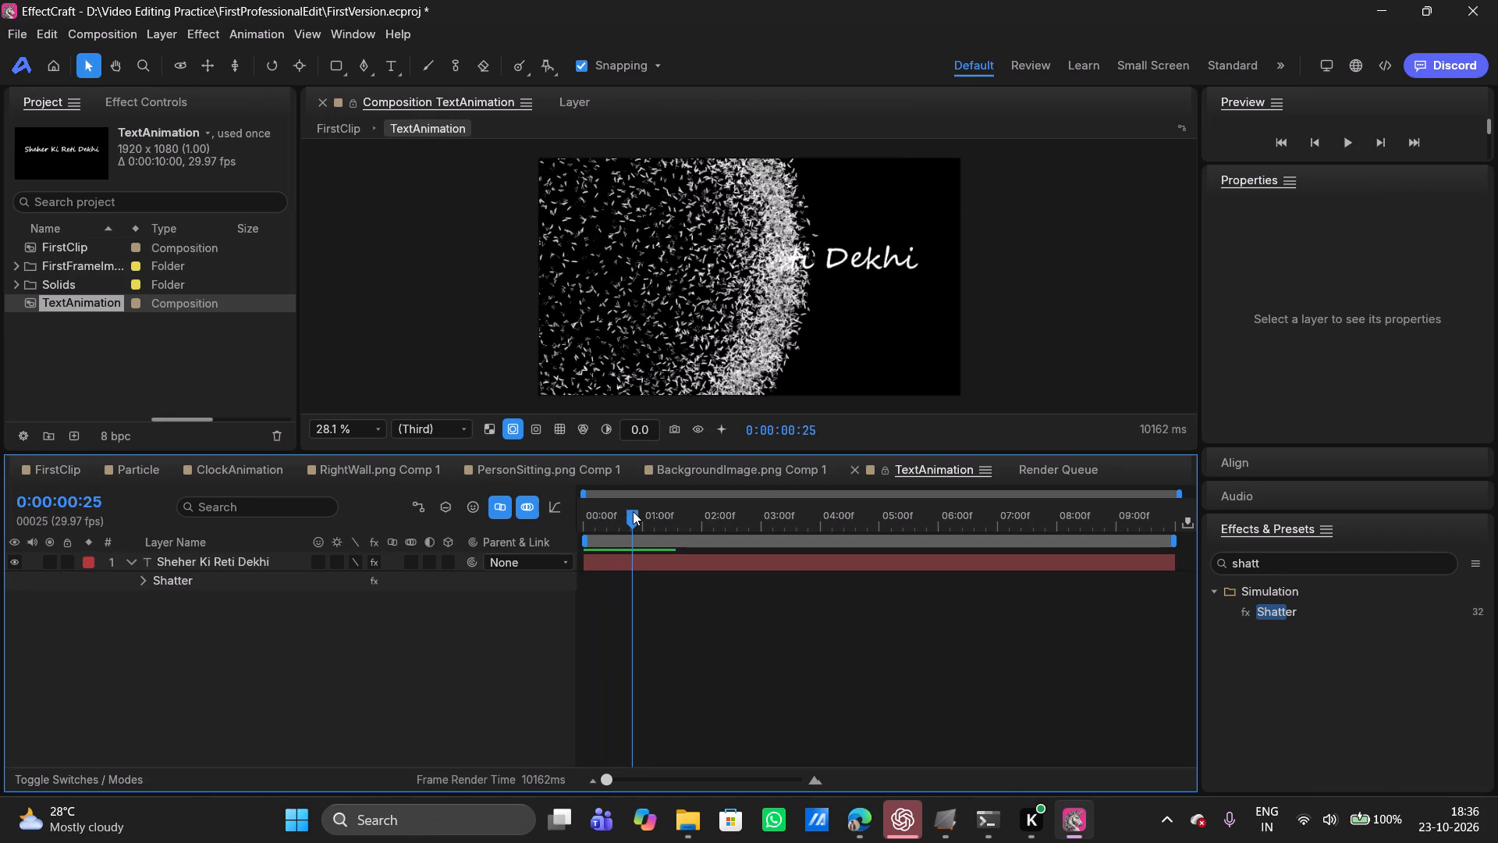
drag(633, 511, 612, 520)
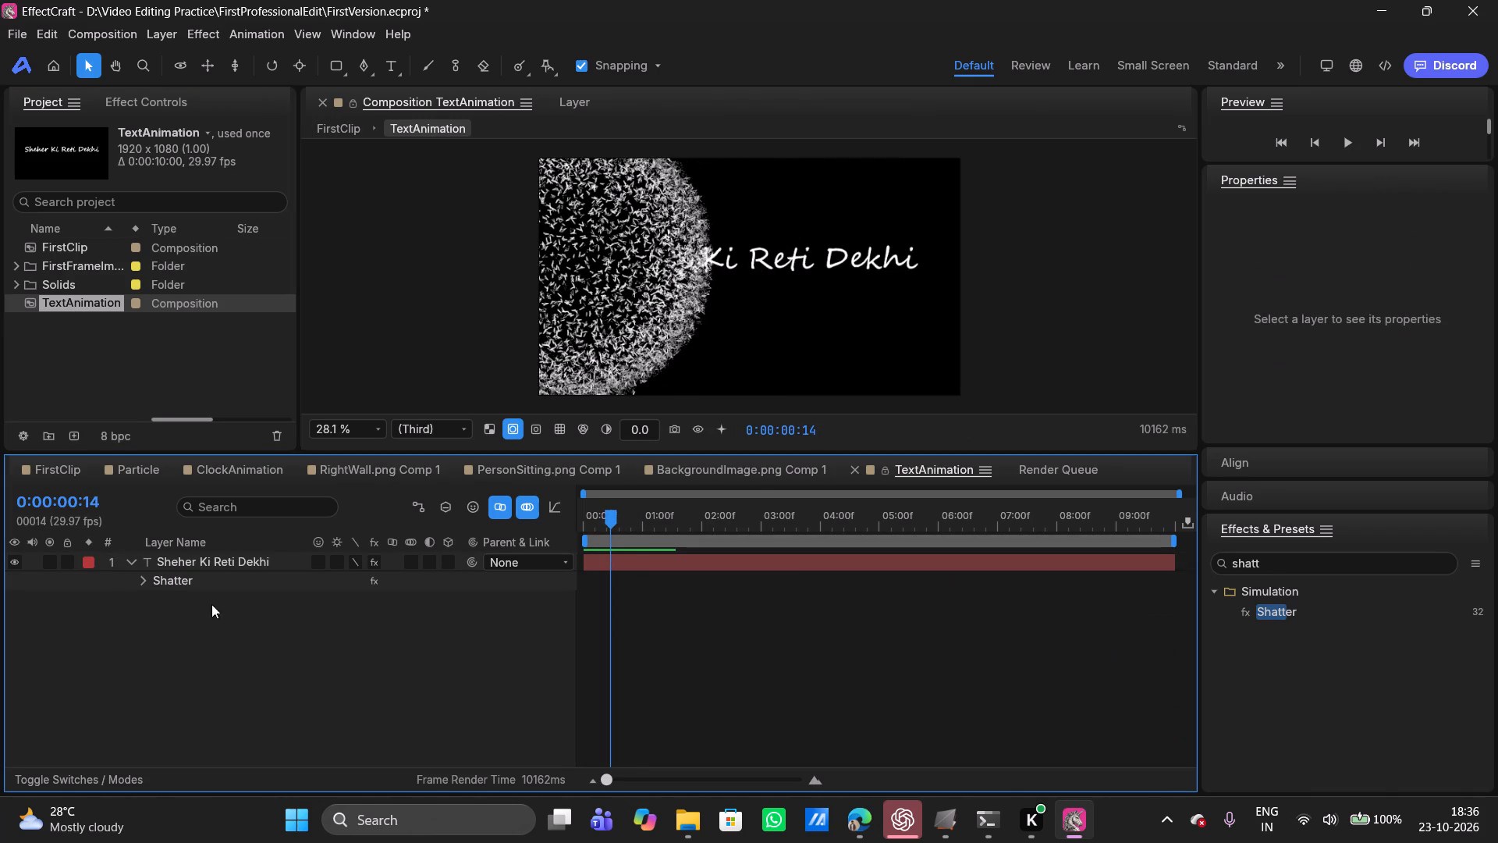
click(201, 580)
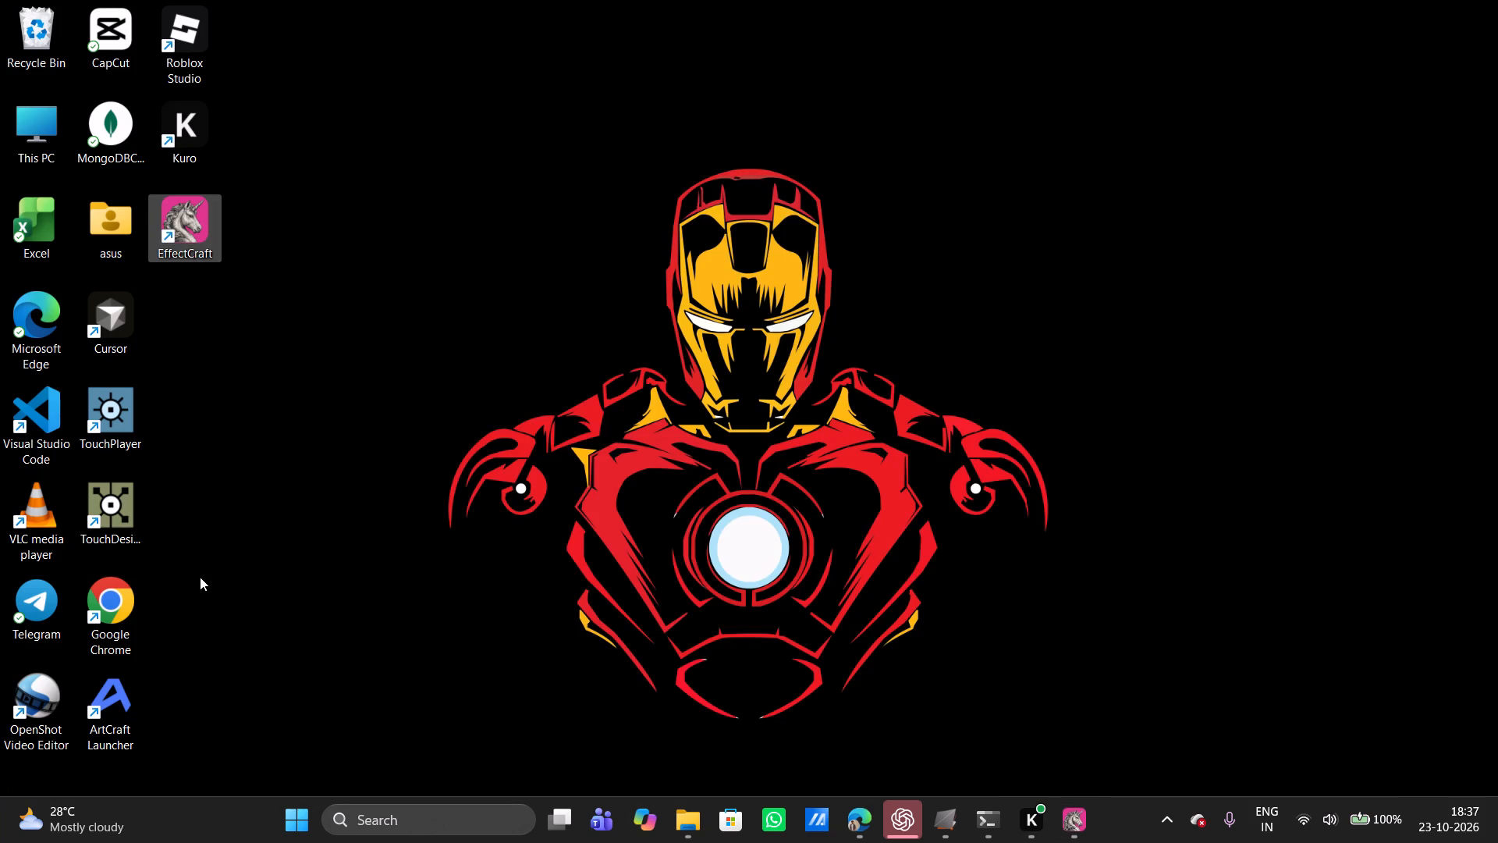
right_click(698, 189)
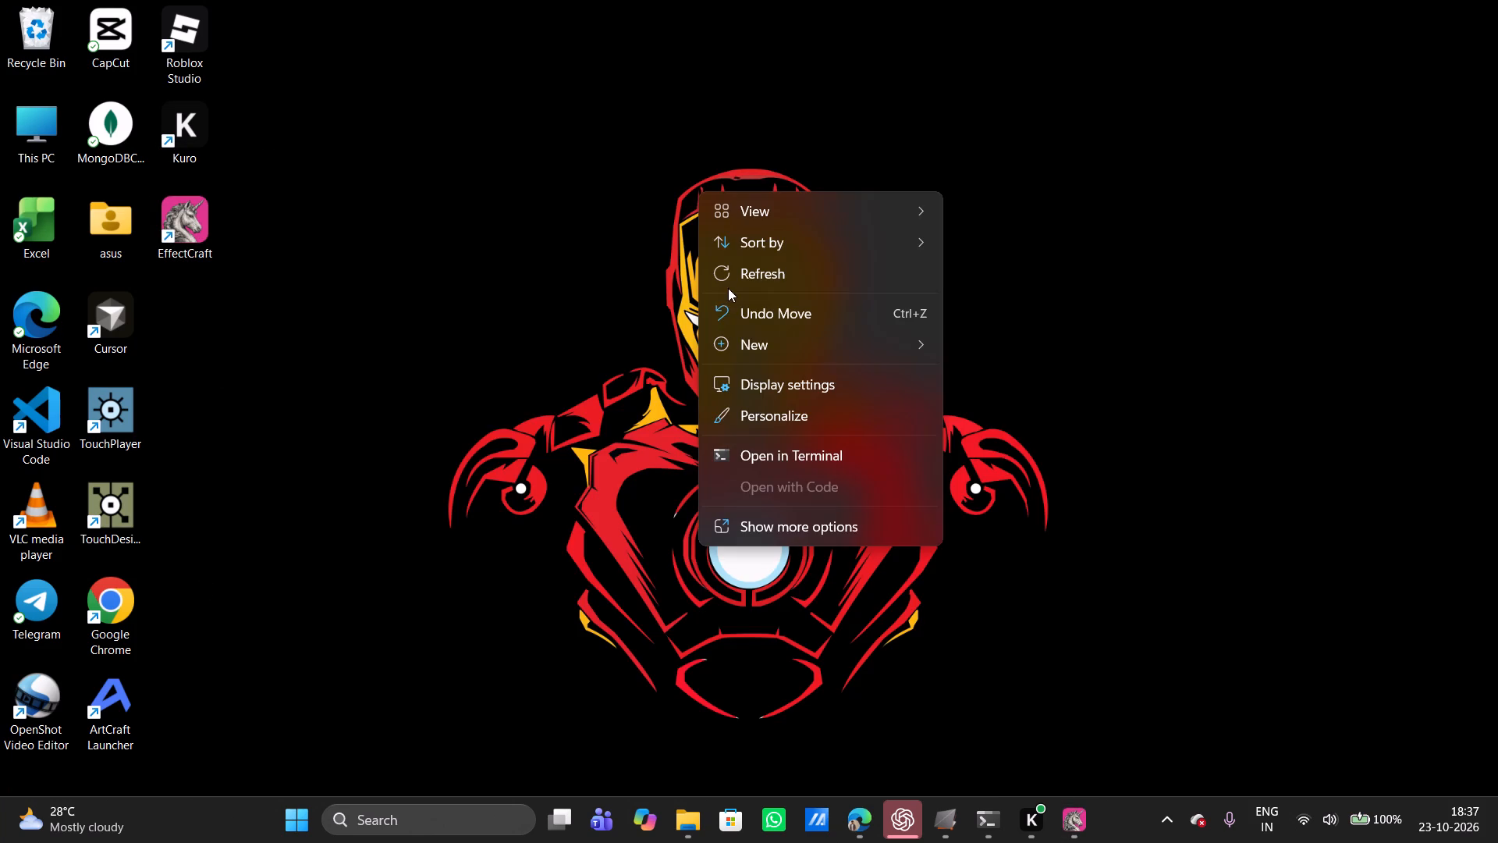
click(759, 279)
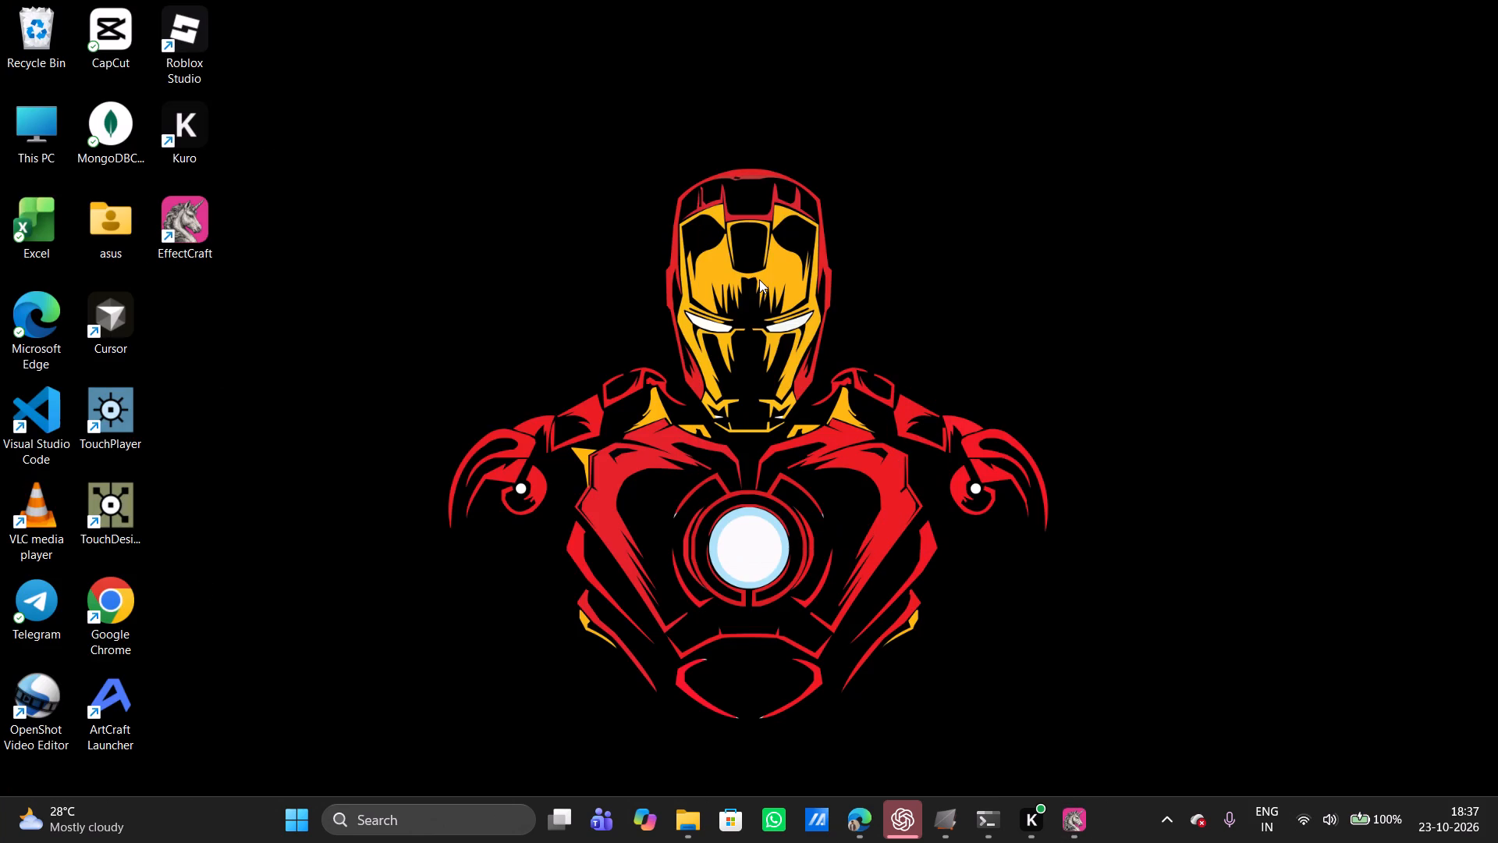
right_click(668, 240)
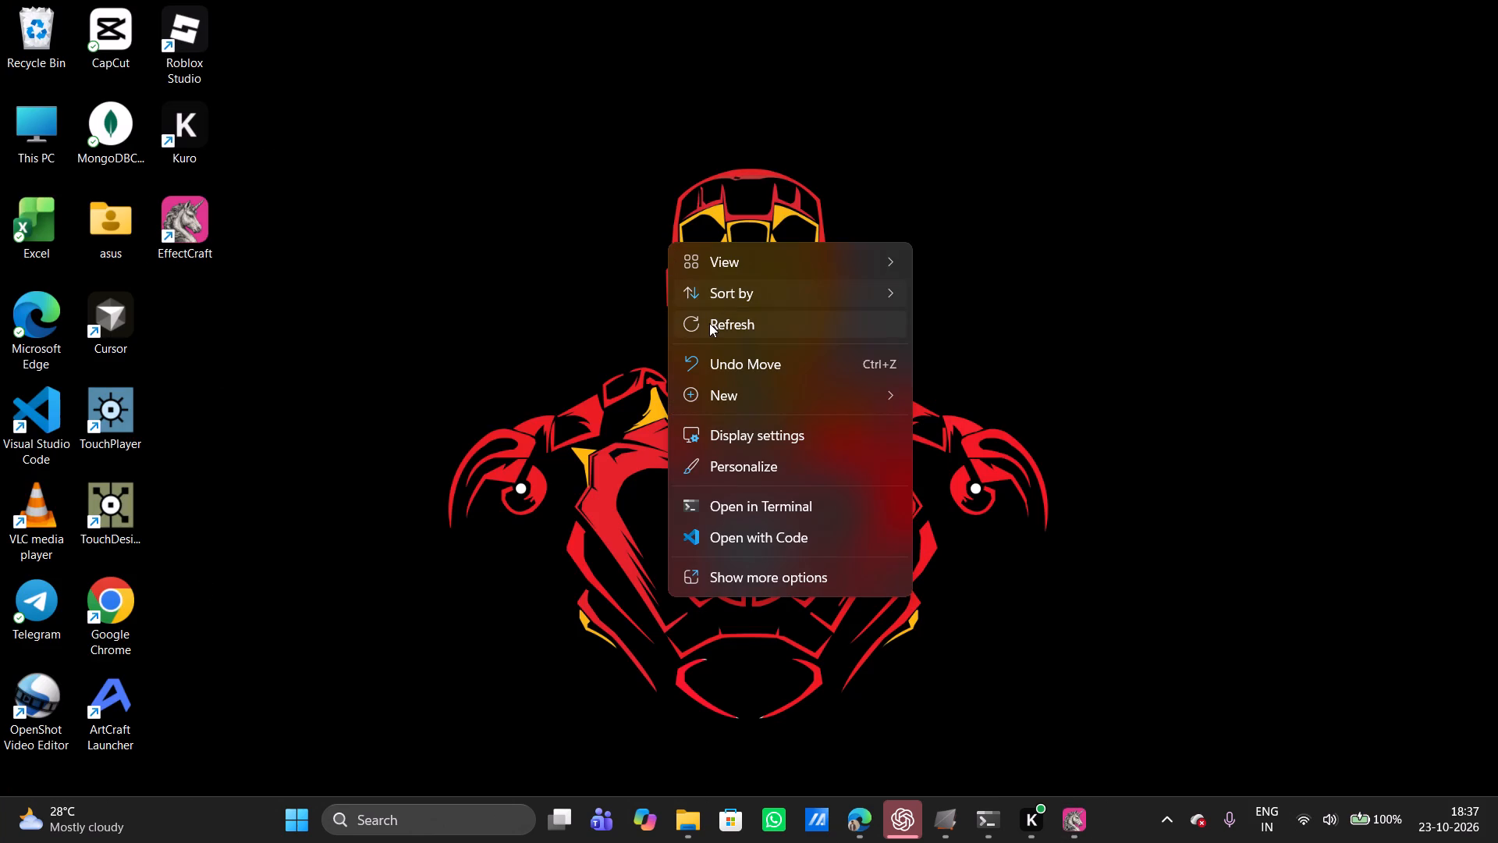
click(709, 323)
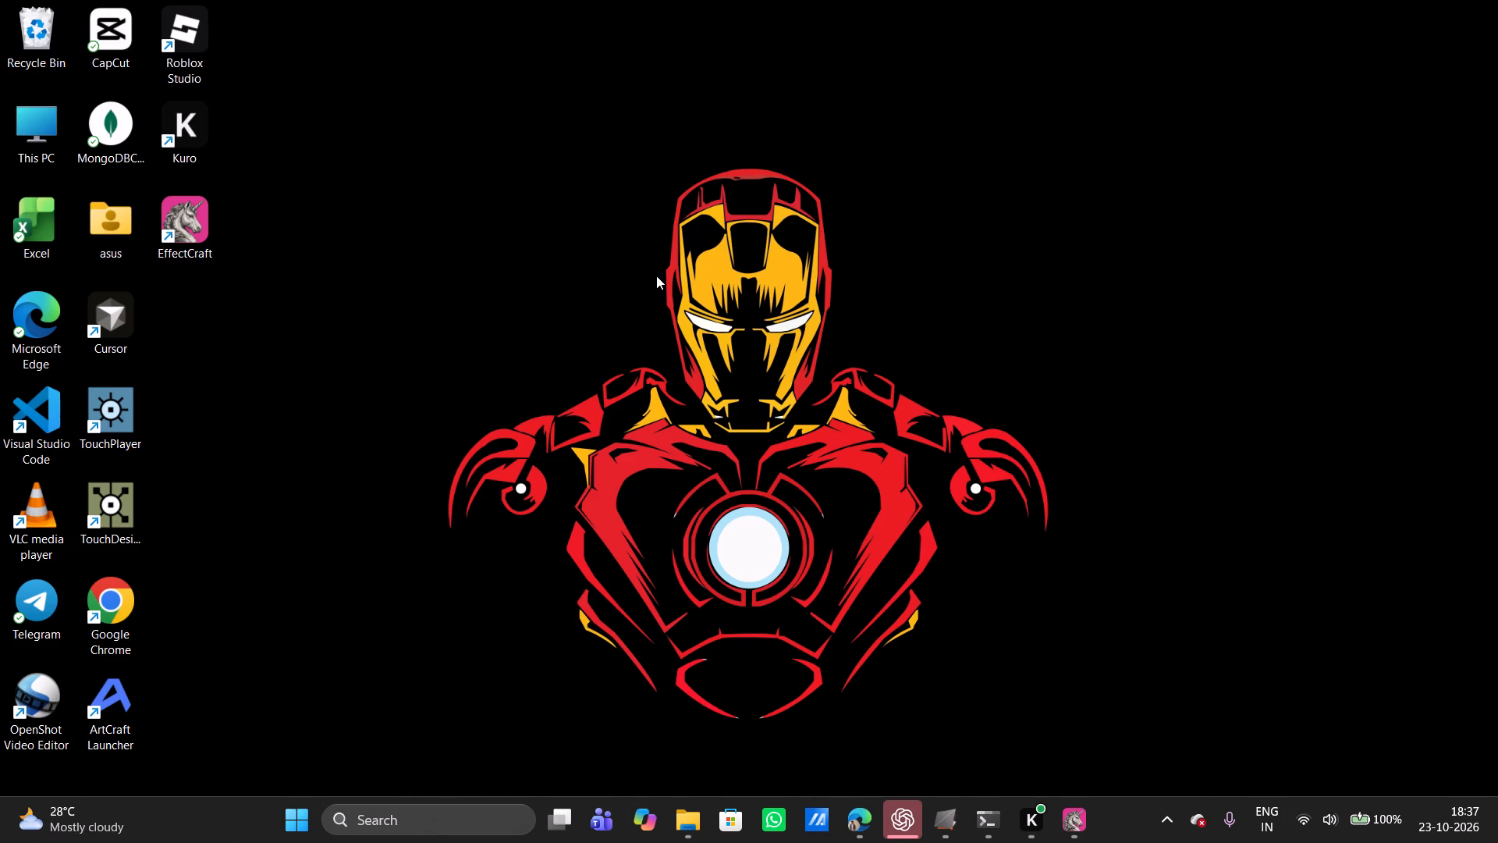